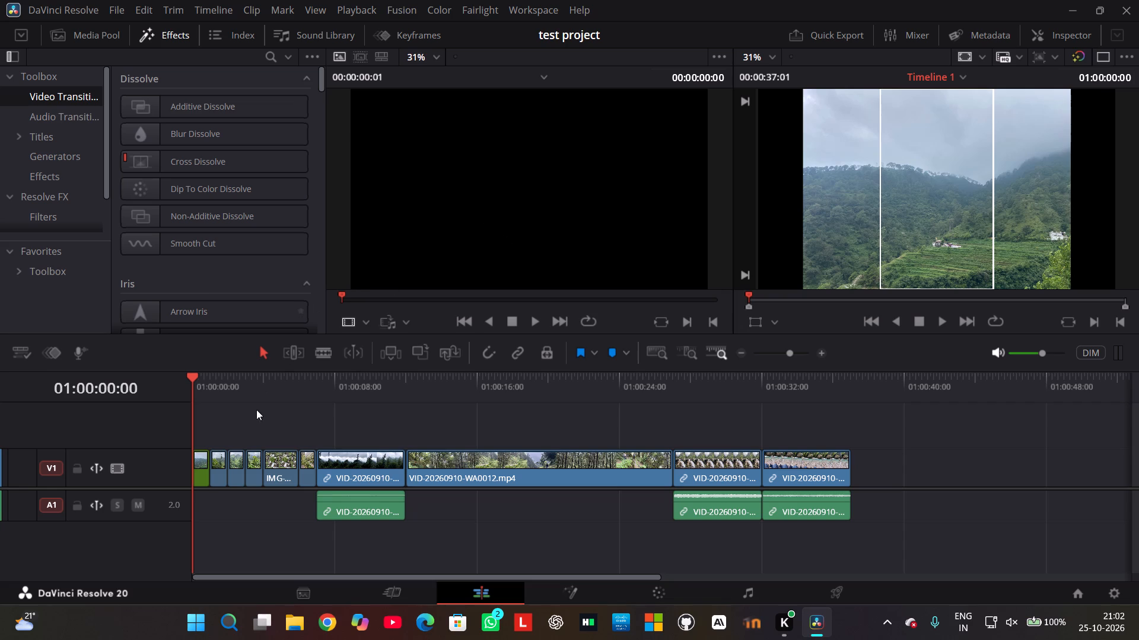
Play Timeline 1 from its start to review the sequence of photos and video clips, stopping near the end.
{"action": "left_click_drag", "start_coordinate": [202, 459], "coordinate": [207, 457]}
{"action": "left_click", "coordinate": [212, 462]}
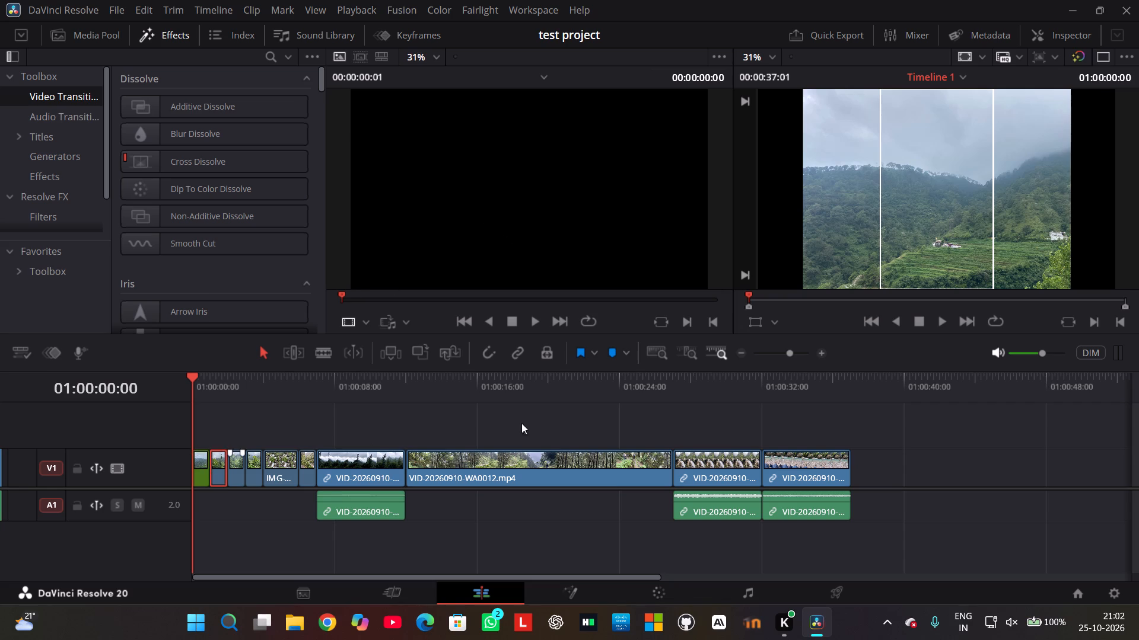
{"action": "left_click", "coordinate": [946, 321]}
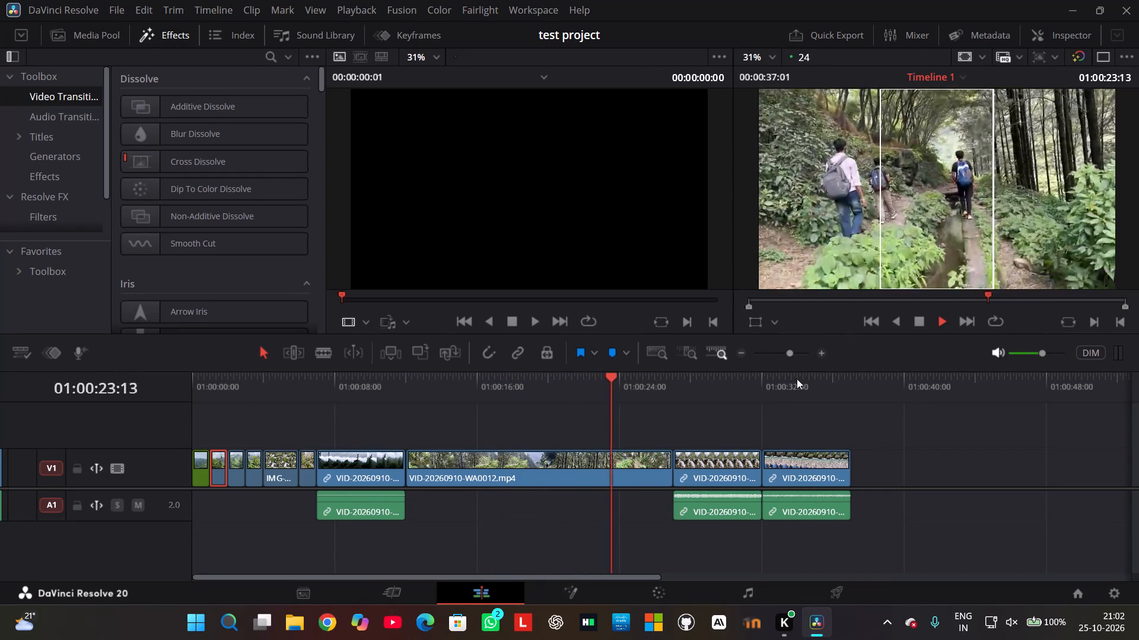
{"action": "left_click", "coordinate": [706, 455]}
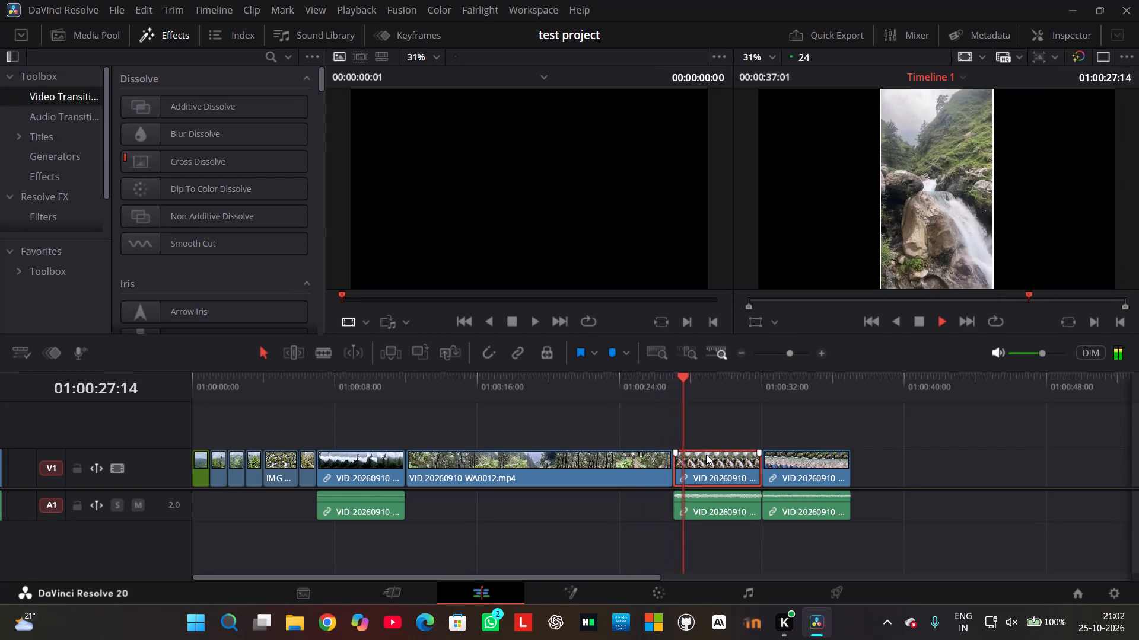
{"action": "left_click", "coordinate": [797, 461]}
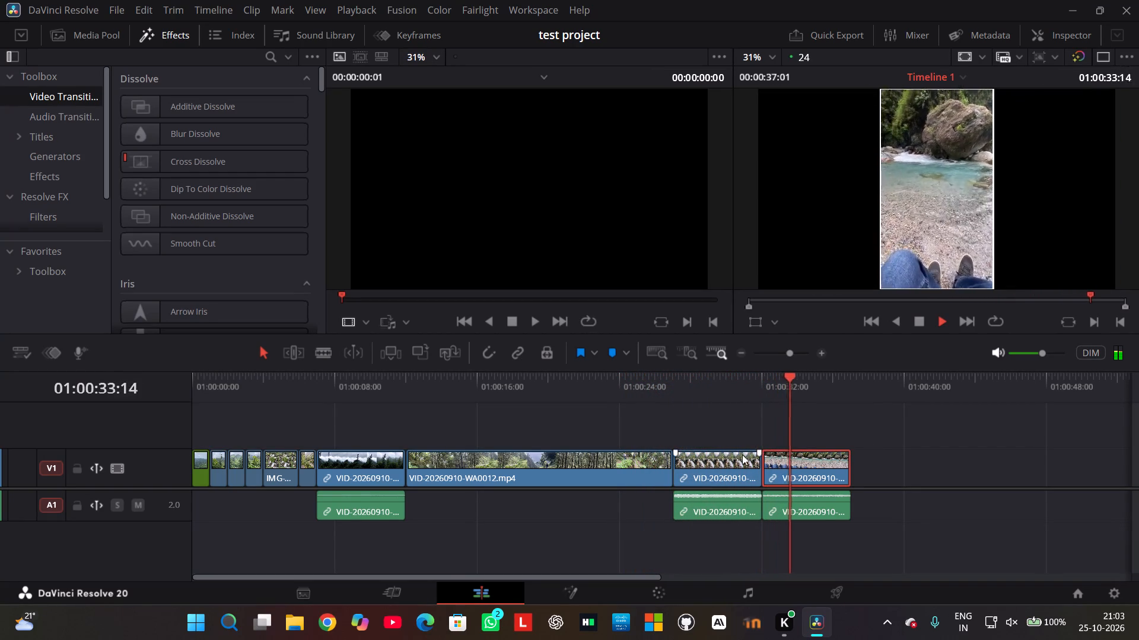
{"action": "left_click", "coordinate": [919, 331]}
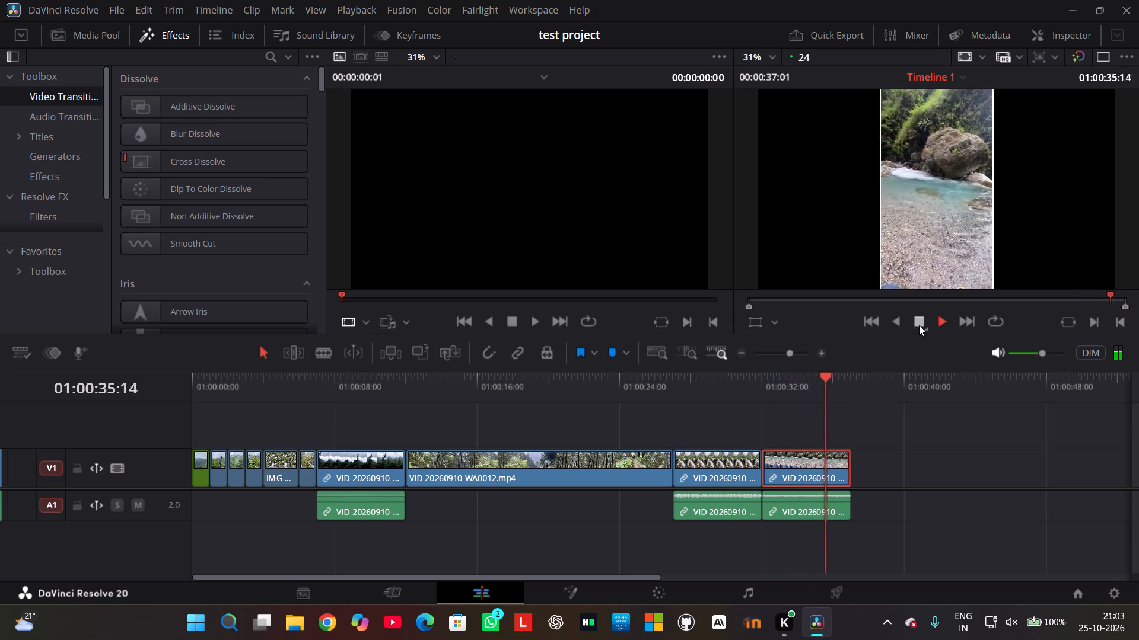
{"action": "left_click", "coordinate": [919, 325]}
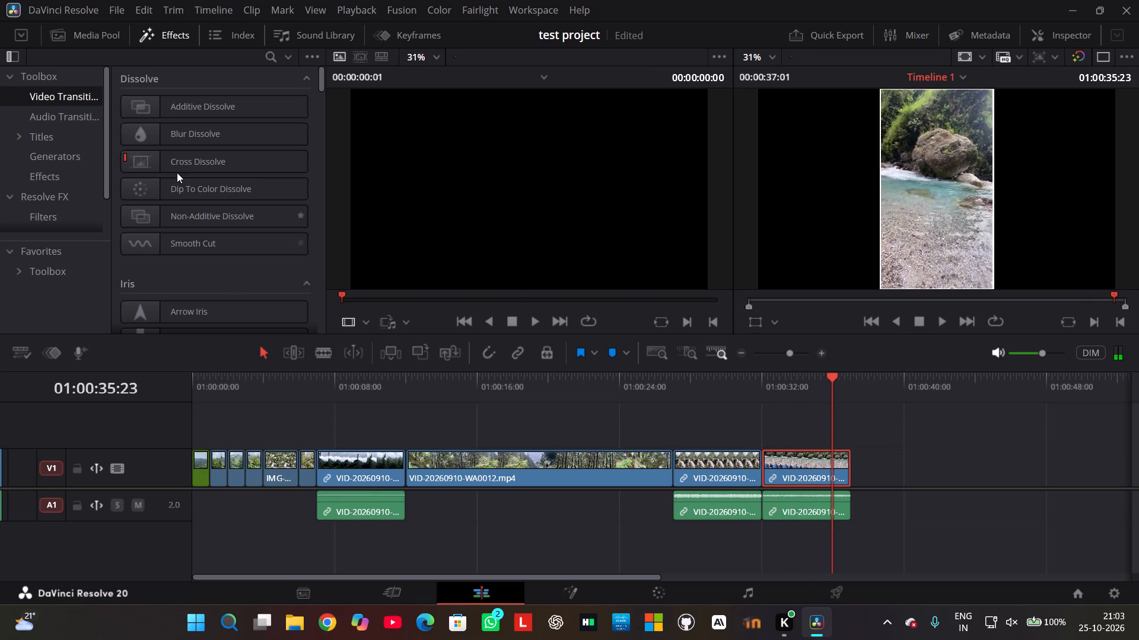
Return the playhead to the start of the timeline and replay the opening photo clips.
{"action": "left_click", "coordinate": [206, 459]}
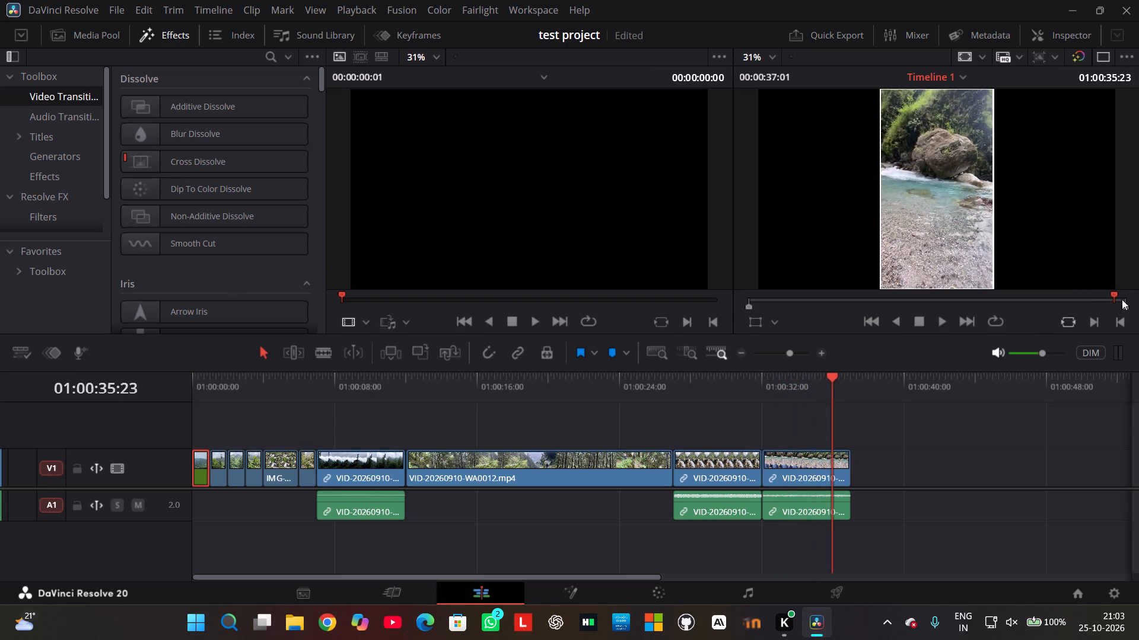
{"action": "left_click_drag", "start_coordinate": [1112, 294], "coordinate": [753, 306]}
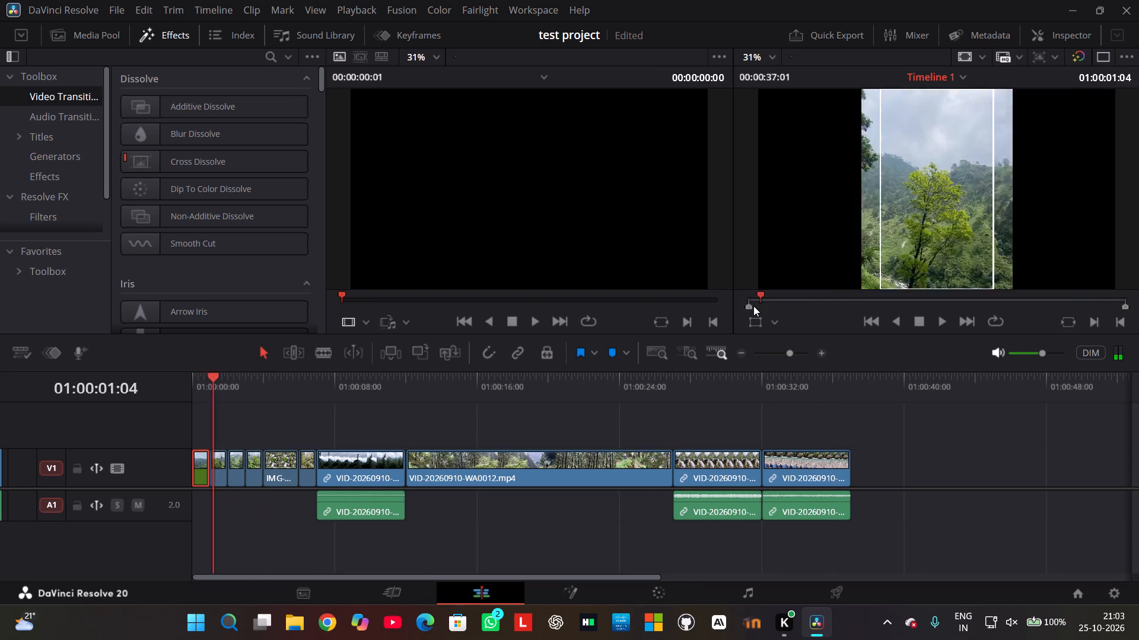
{"action": "left_click_drag", "start_coordinate": [753, 306], "coordinate": [749, 306]}
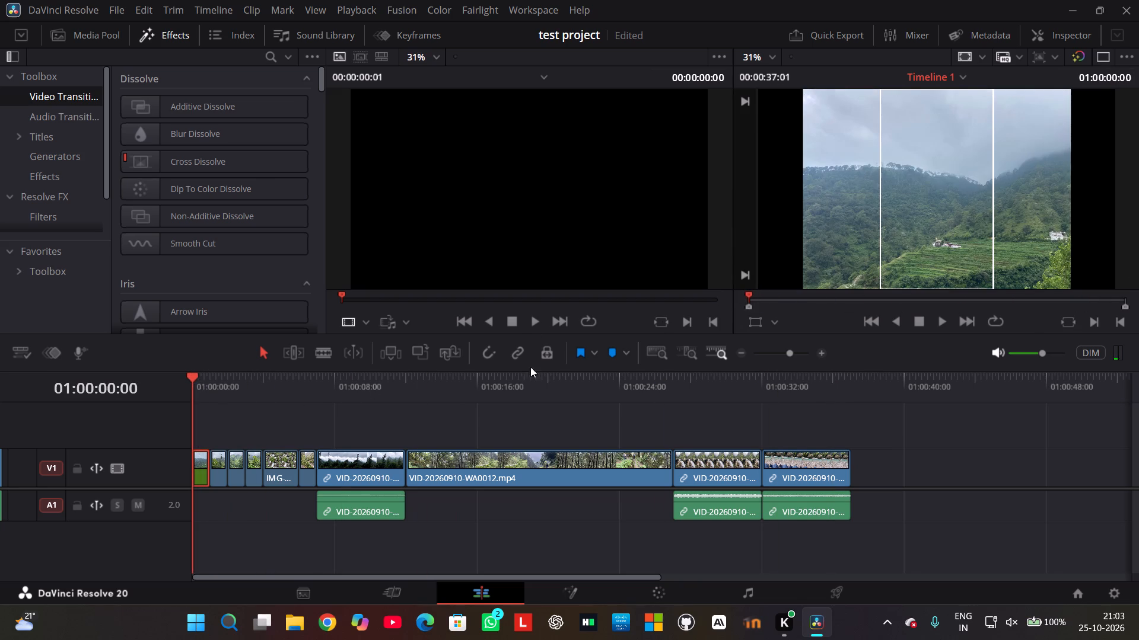
{"action": "left_click", "coordinate": [945, 318]}
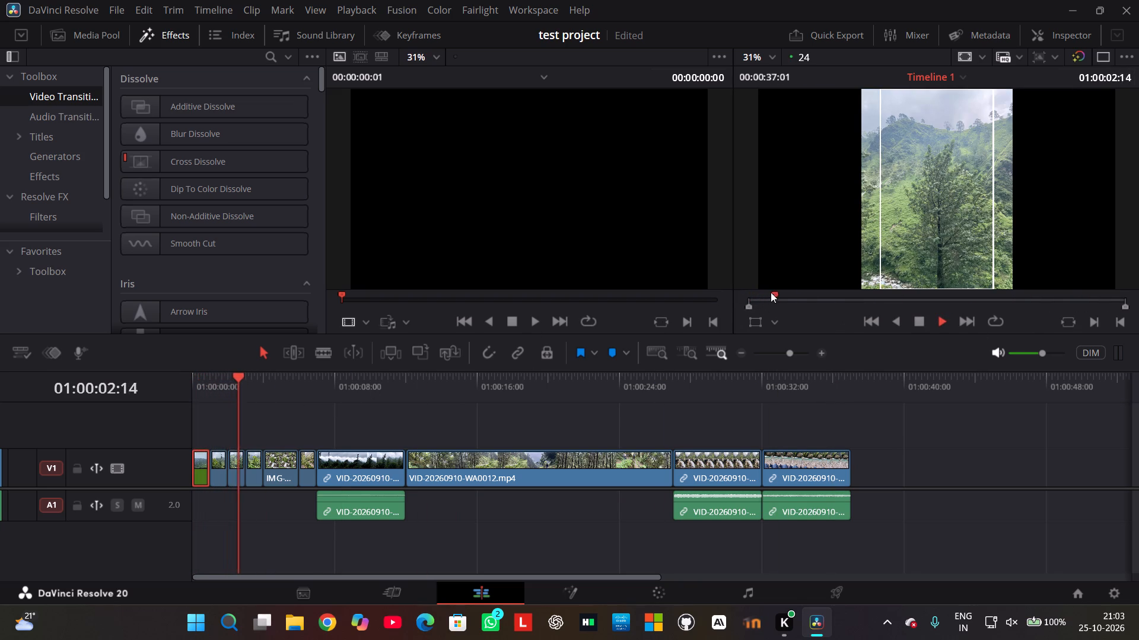
{"action": "left_click_drag", "start_coordinate": [777, 292], "coordinate": [749, 296]}
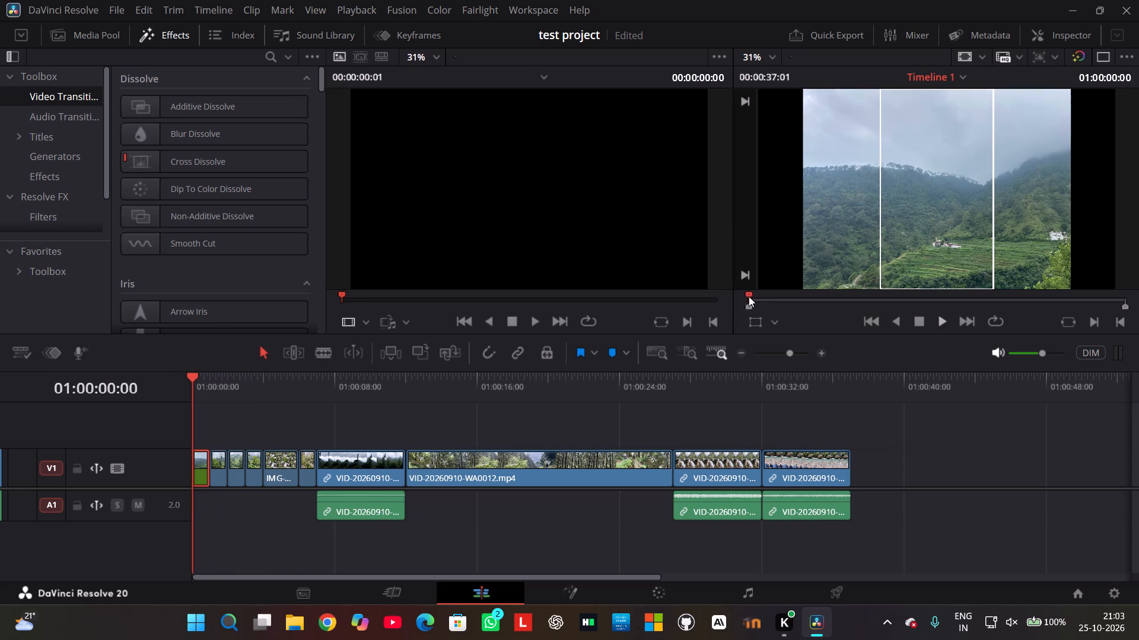
{"action": "left_click_drag", "start_coordinate": [749, 296], "coordinate": [746, 296]}
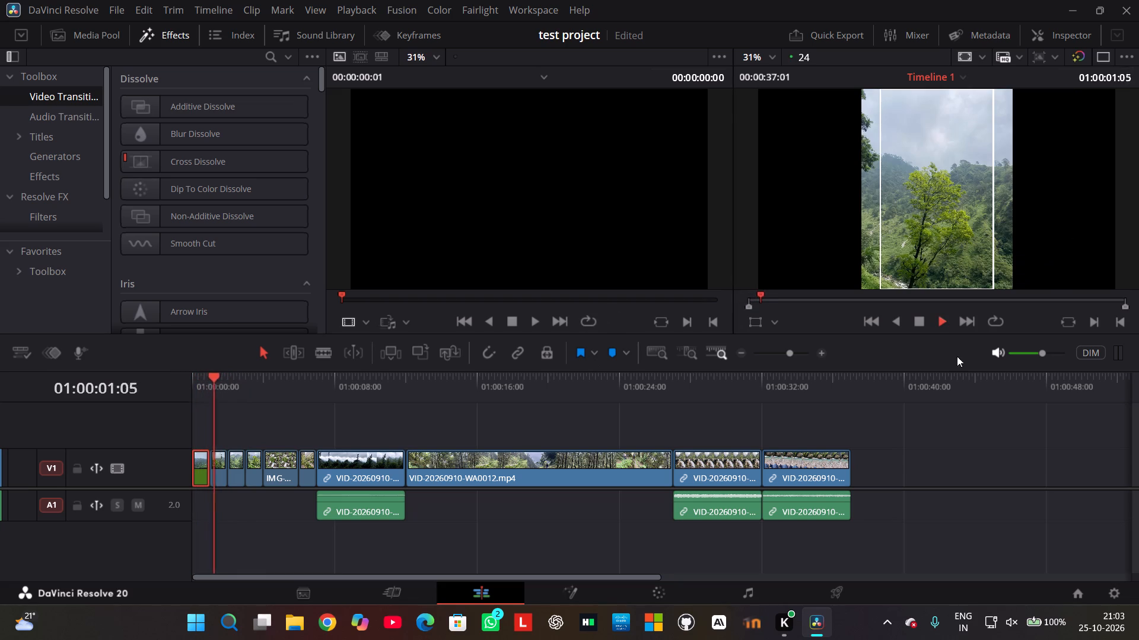
{"action": "left_click", "coordinate": [920, 319]}
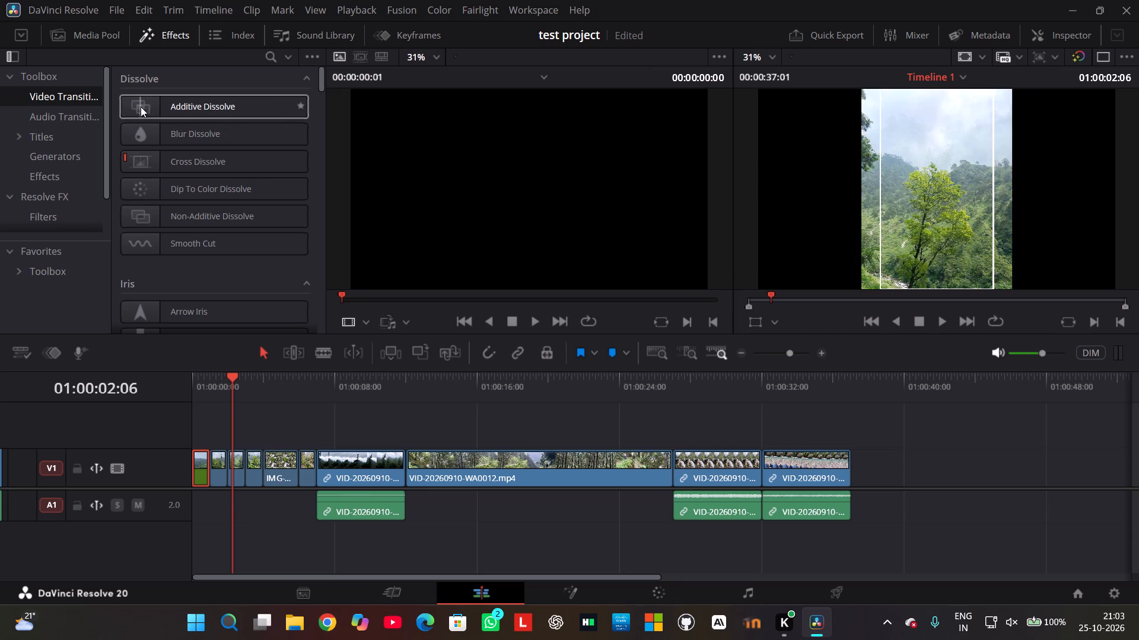
Apply the Additive Dissolve video transition to the first and second photo clips on track V1.
{"action": "left_click", "coordinate": [184, 104]}
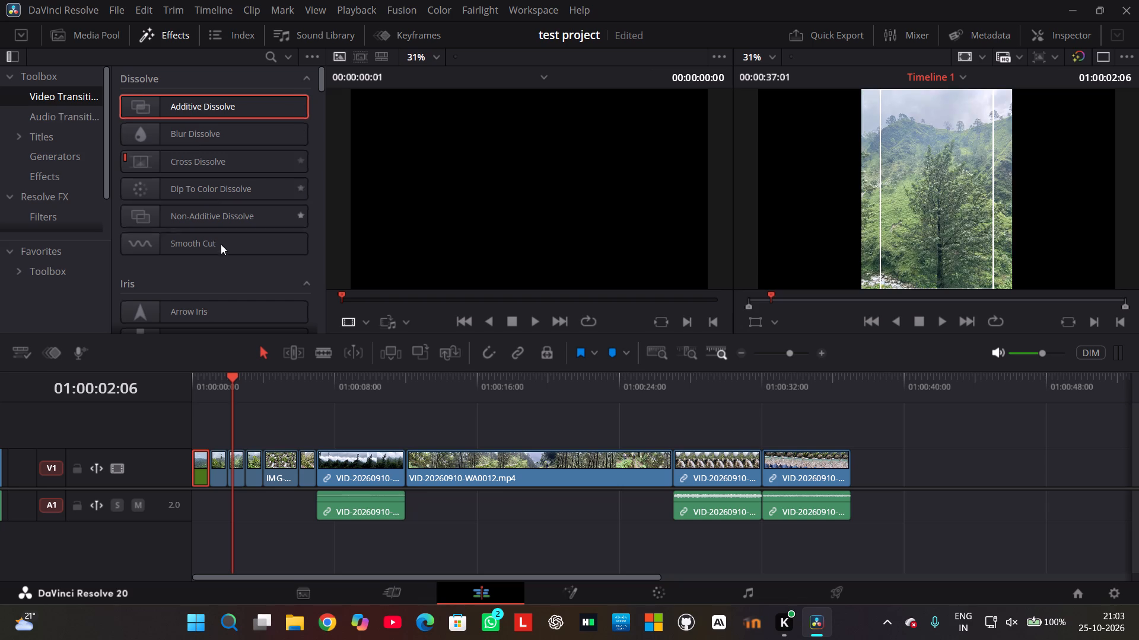
{"action": "left_click_drag", "start_coordinate": [205, 101], "coordinate": [234, 355]}
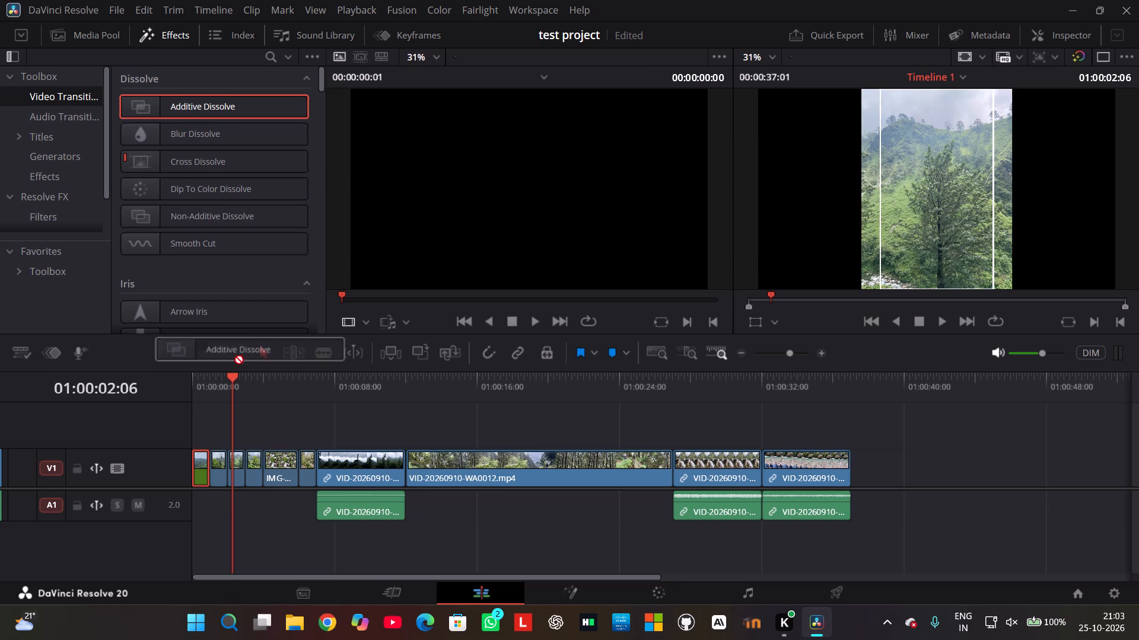
{"action": "left_click_drag", "start_coordinate": [234, 355], "coordinate": [206, 449]}
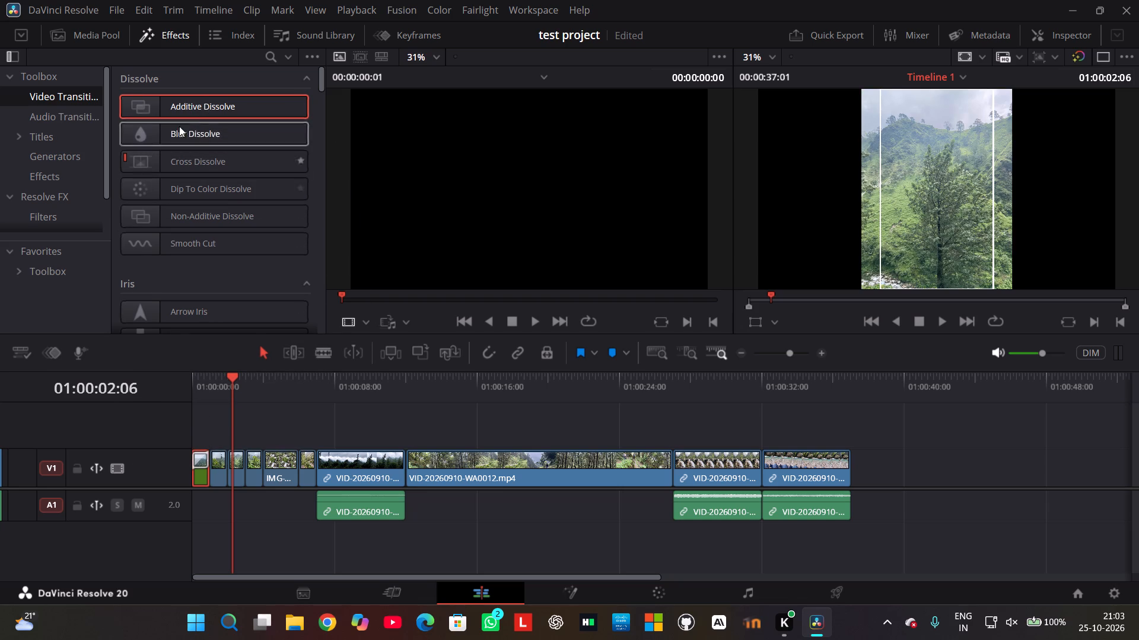
{"action": "left_click_drag", "start_coordinate": [182, 104], "coordinate": [222, 454]}
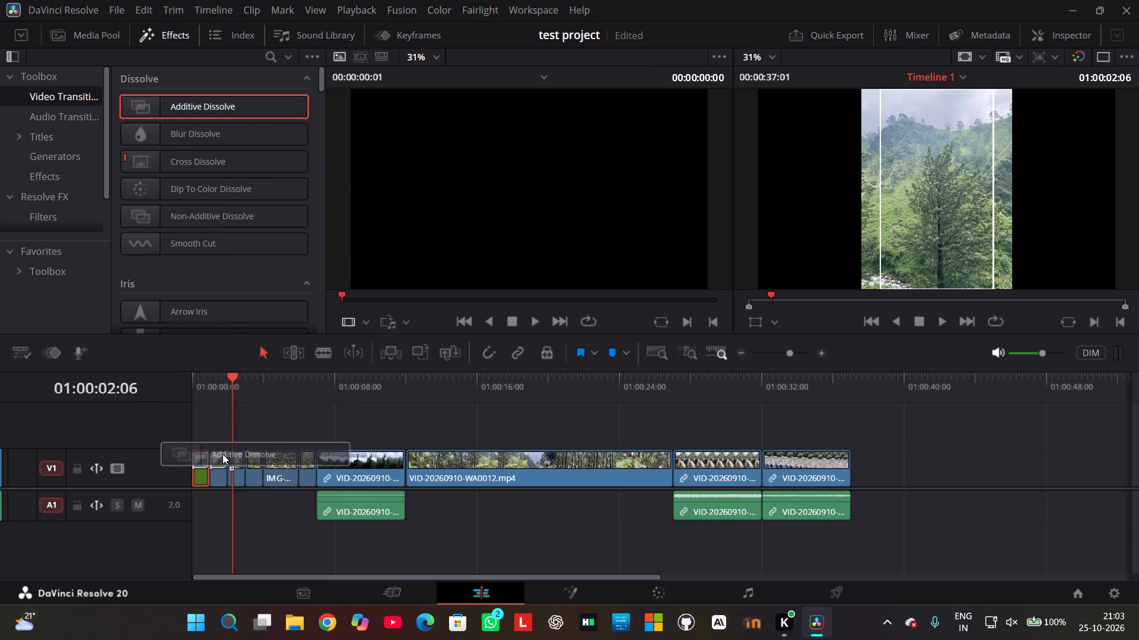
{"action": "left_click_drag", "start_coordinate": [222, 454], "coordinate": [228, 450]}
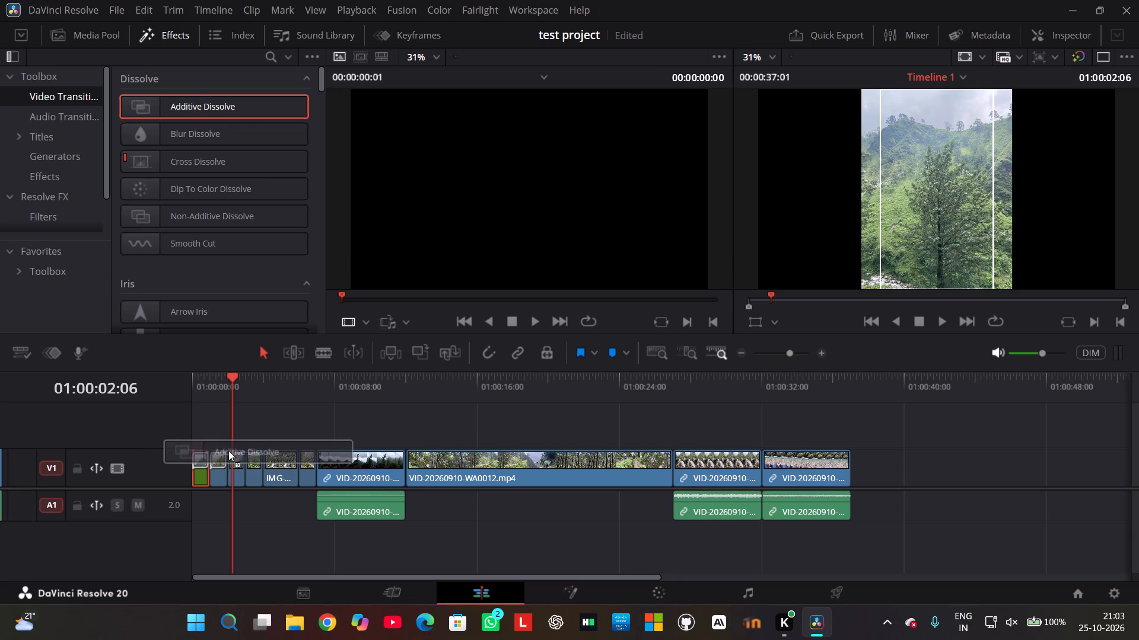
{"action": "left_click_drag", "start_coordinate": [228, 450], "coordinate": [220, 455]}
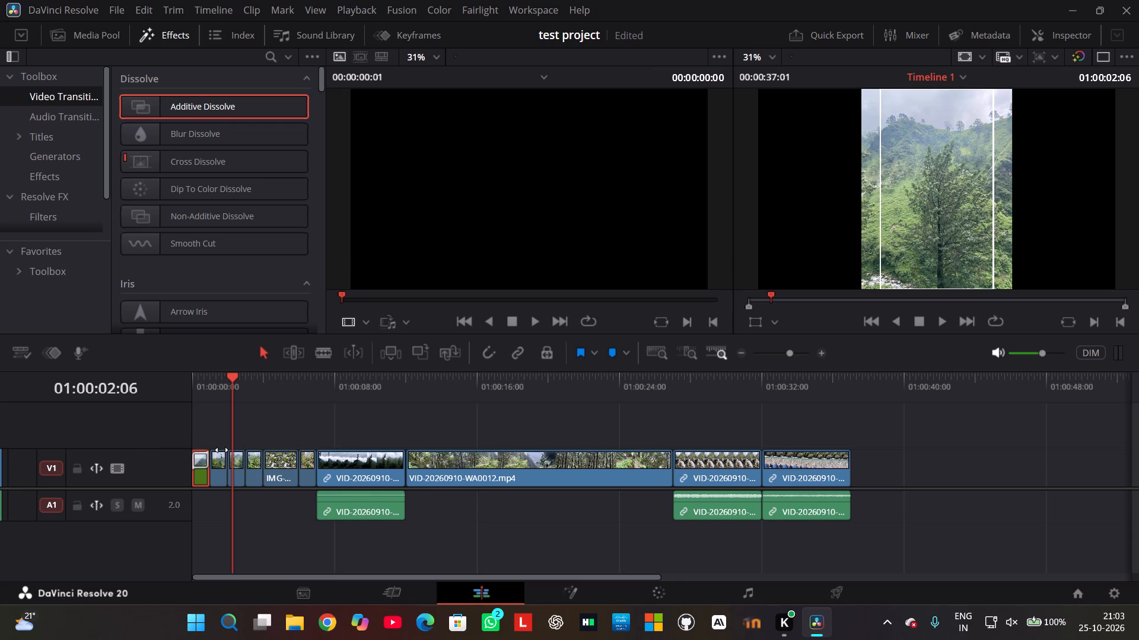
{"action": "left_click_drag", "start_coordinate": [171, 111], "coordinate": [234, 306]}
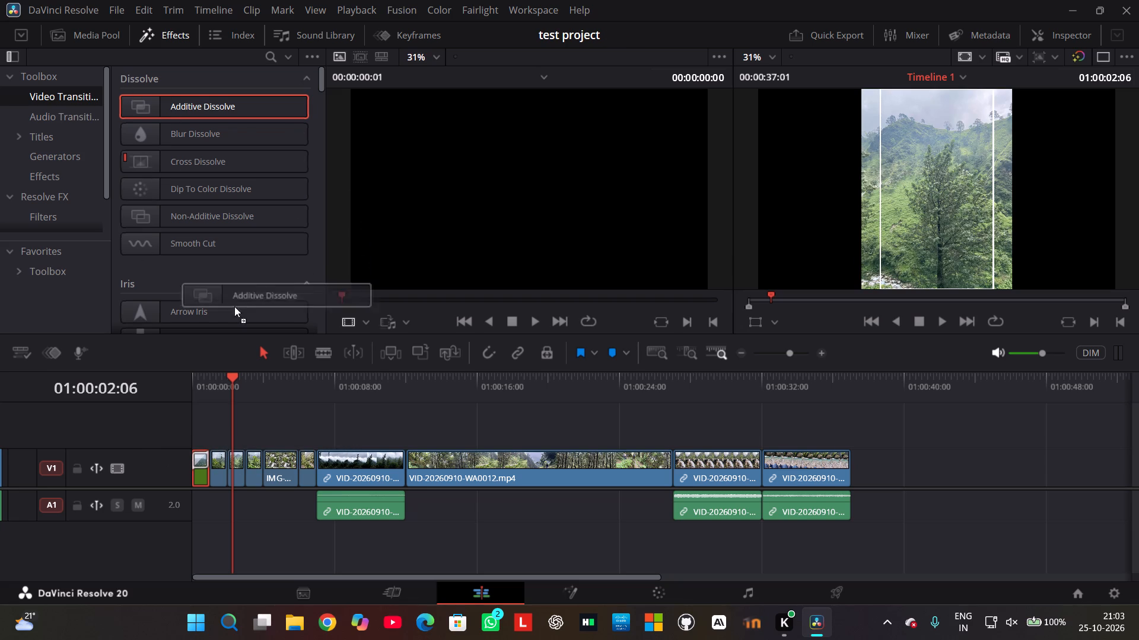
{"action": "left_click_drag", "start_coordinate": [234, 306], "coordinate": [228, 462]}
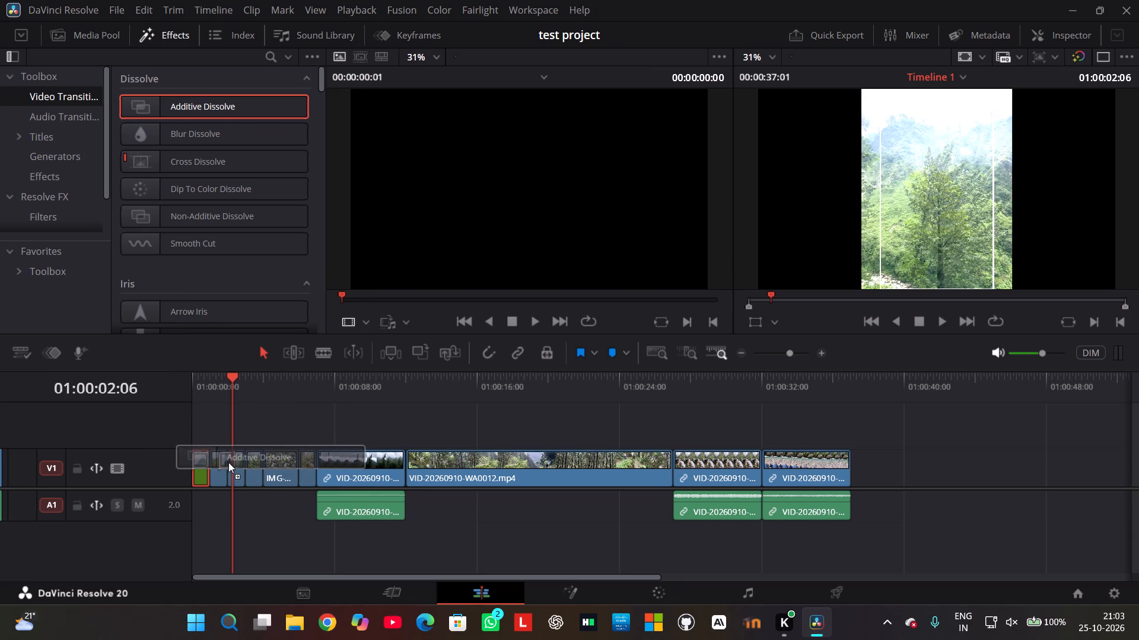
{"action": "left_click_drag", "start_coordinate": [228, 462], "coordinate": [224, 459]}
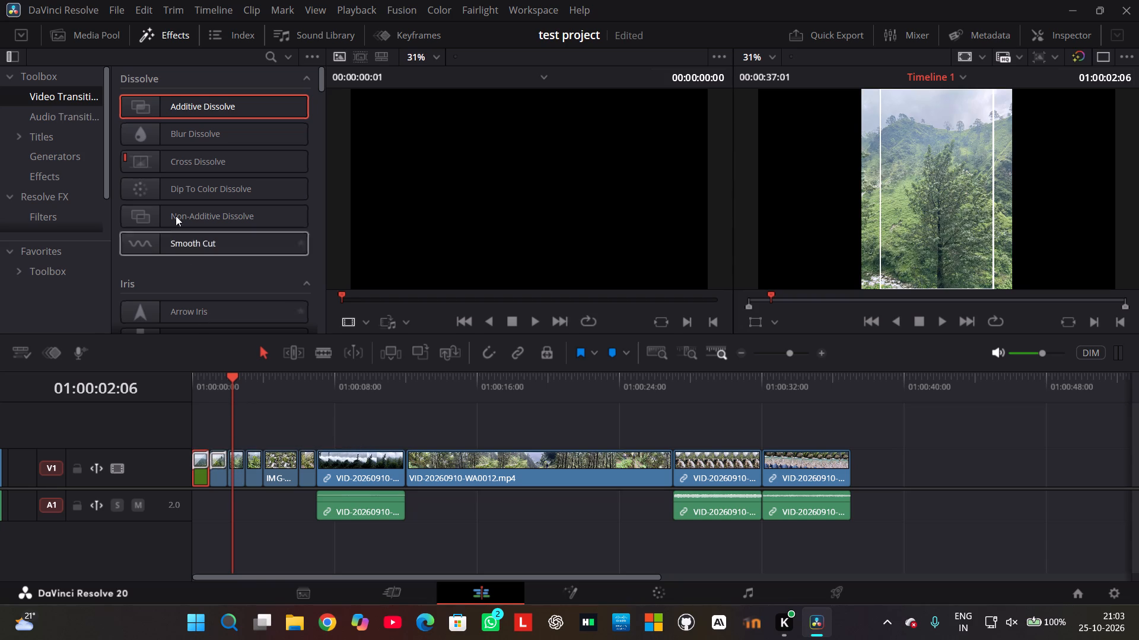
Apply Additive Dissolve to the third and fourth photo clips on track V1.
{"action": "left_click_drag", "start_coordinate": [208, 105], "coordinate": [260, 484]}
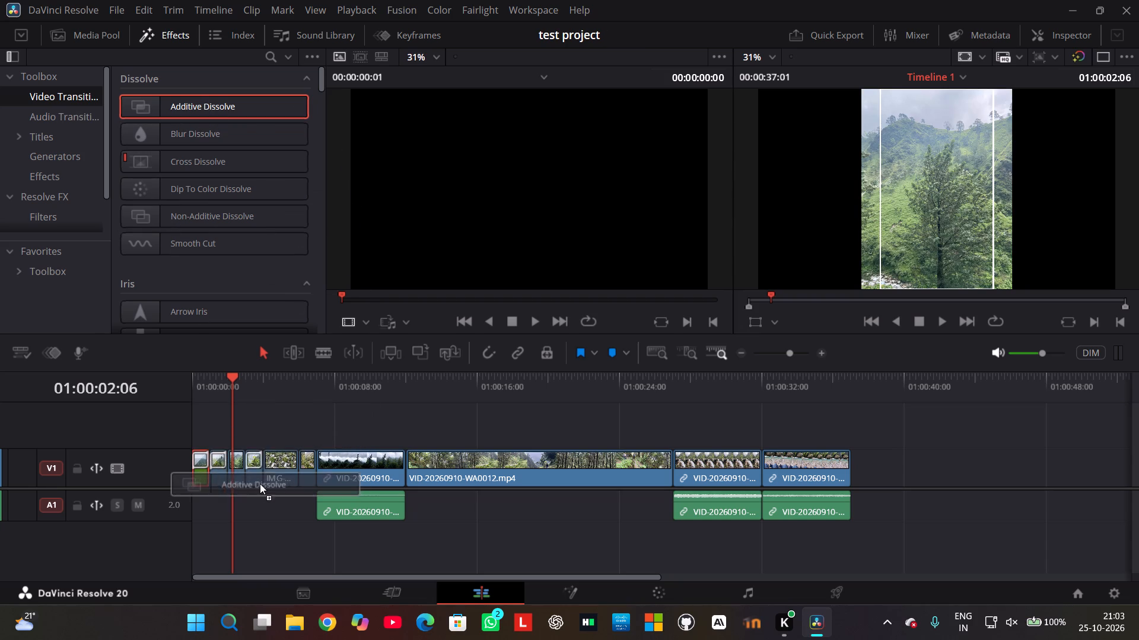
{"action": "left_click_drag", "start_coordinate": [260, 484], "coordinate": [243, 456]}
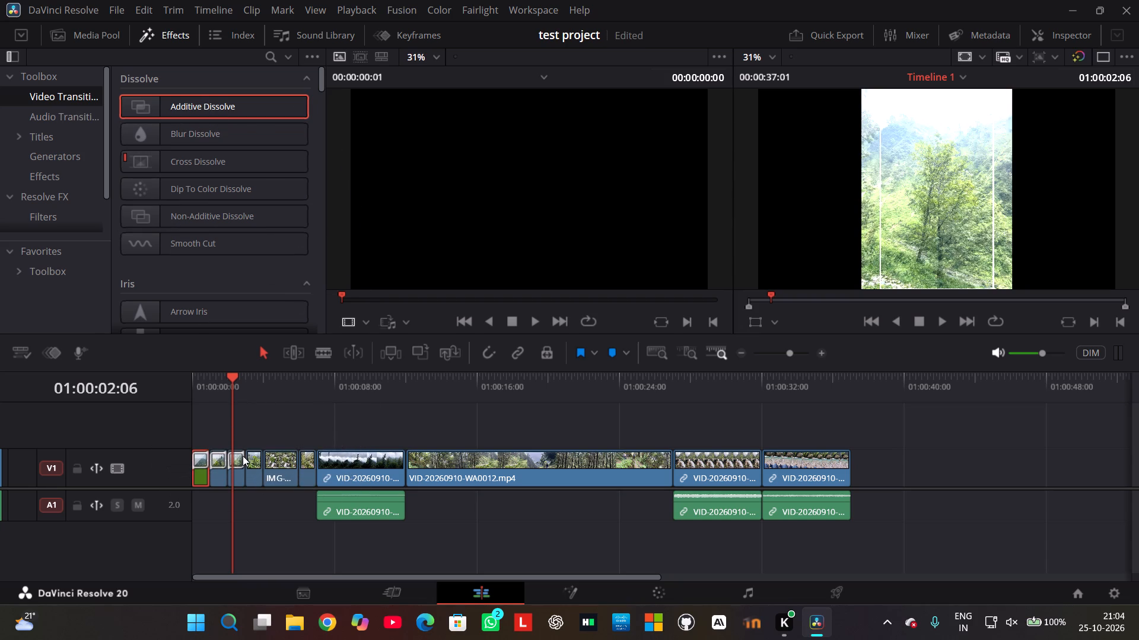
{"action": "left_click_drag", "start_coordinate": [240, 112], "coordinate": [267, 455]}
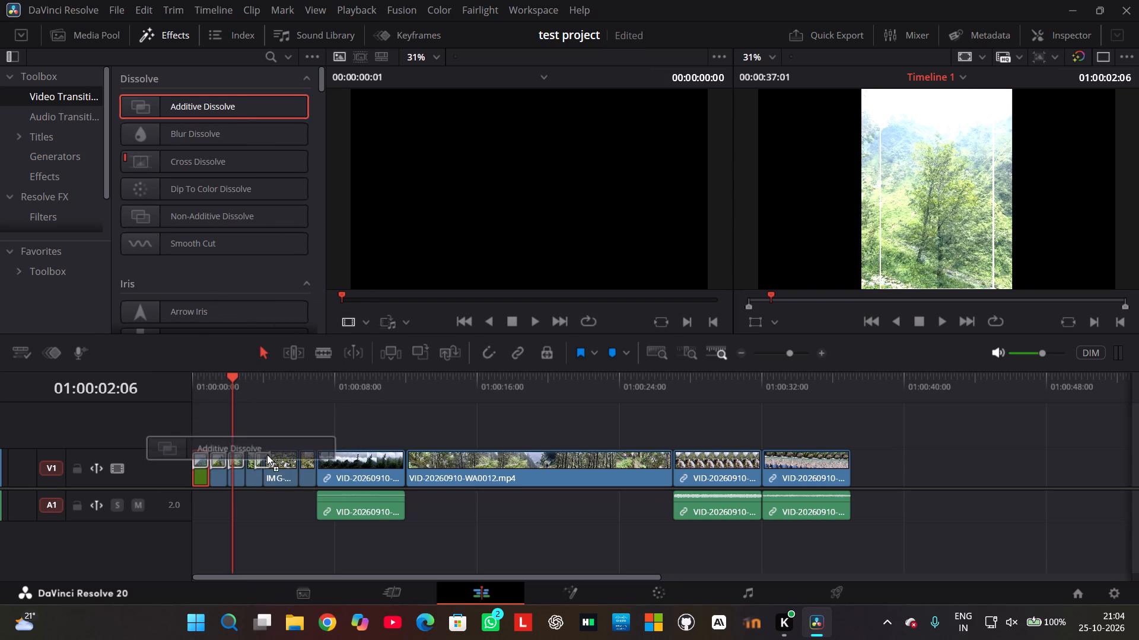
{"action": "left_click_drag", "start_coordinate": [267, 455], "coordinate": [260, 457]}
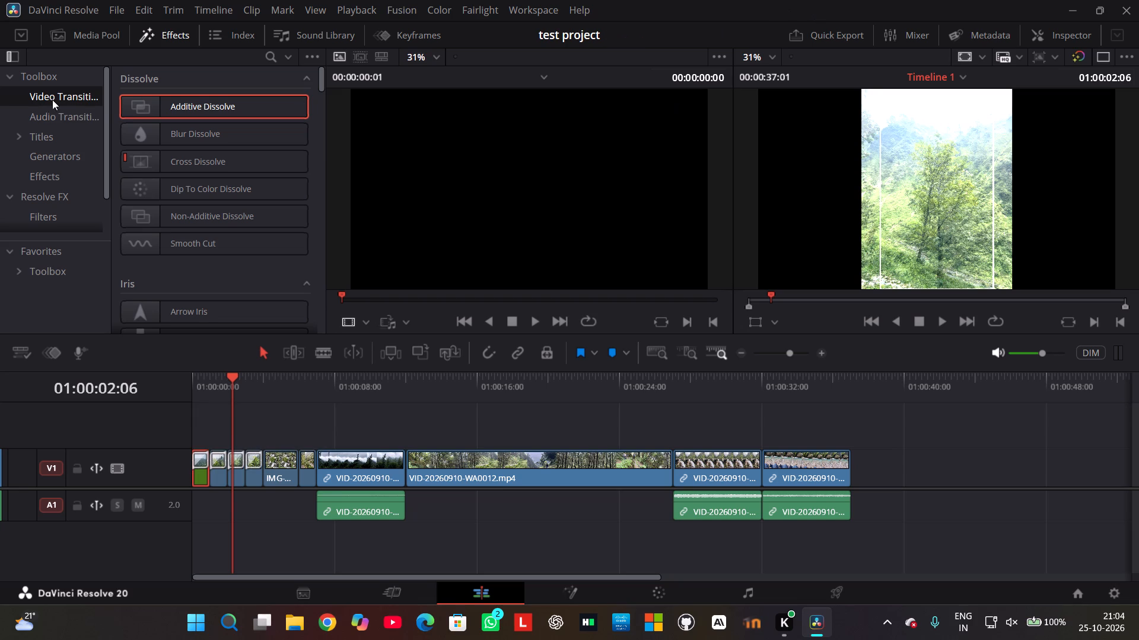
Apply Additive Dissolve to the end of the fifth photo clip on track V1.
{"action": "left_click_drag", "start_coordinate": [175, 106], "coordinate": [257, 475]}
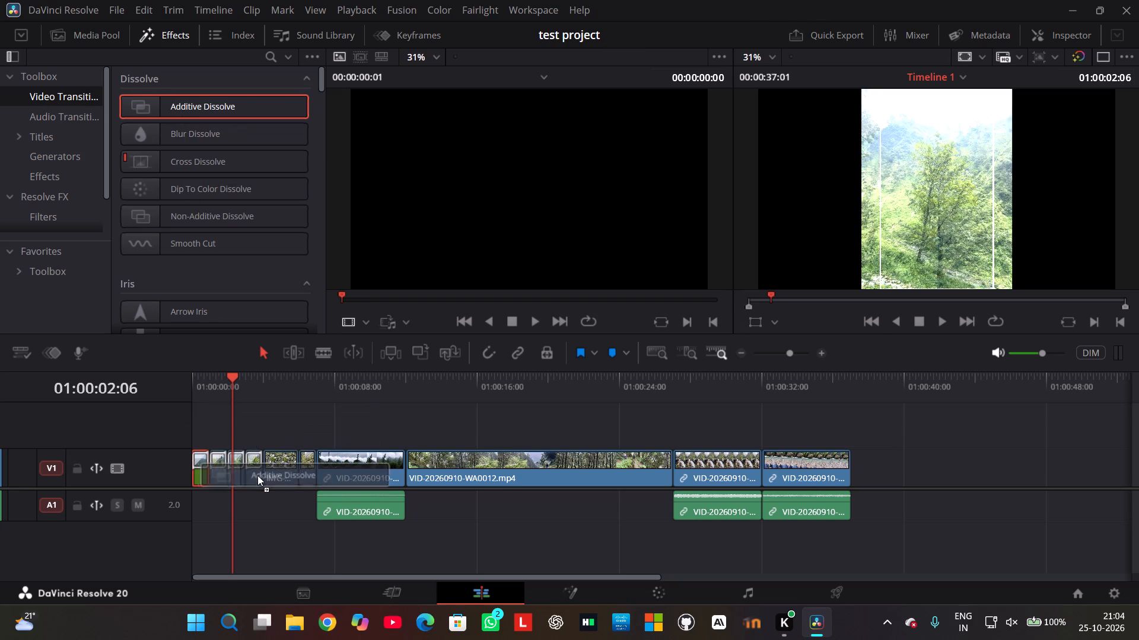
{"action": "left_click_drag", "start_coordinate": [257, 475], "coordinate": [279, 469]}
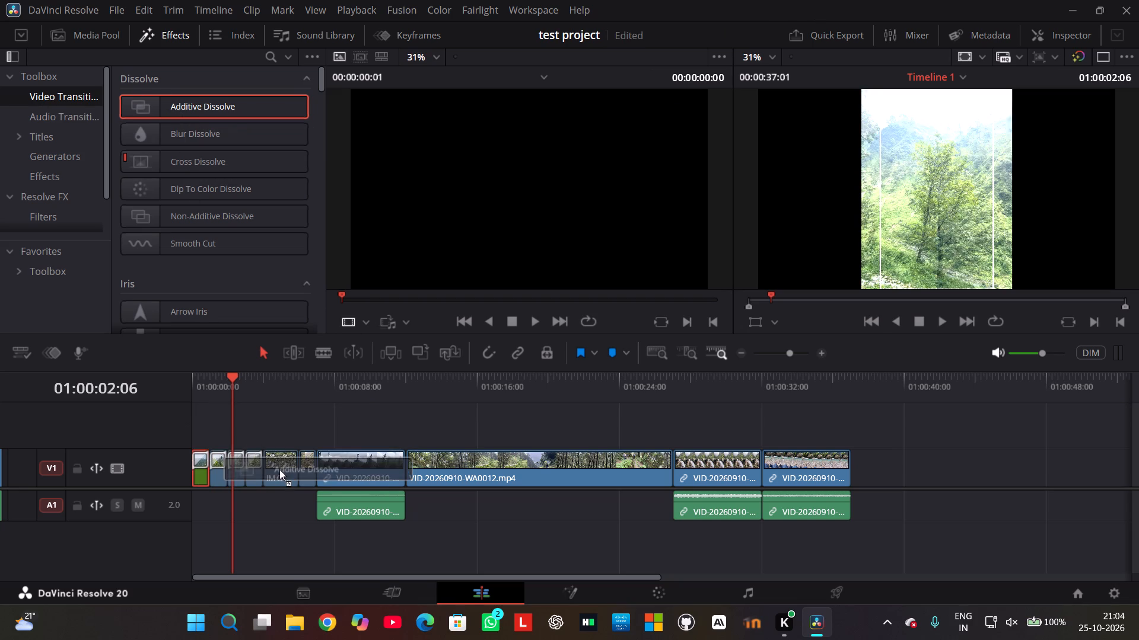
{"action": "left_click_drag", "start_coordinate": [279, 469], "coordinate": [307, 470]}
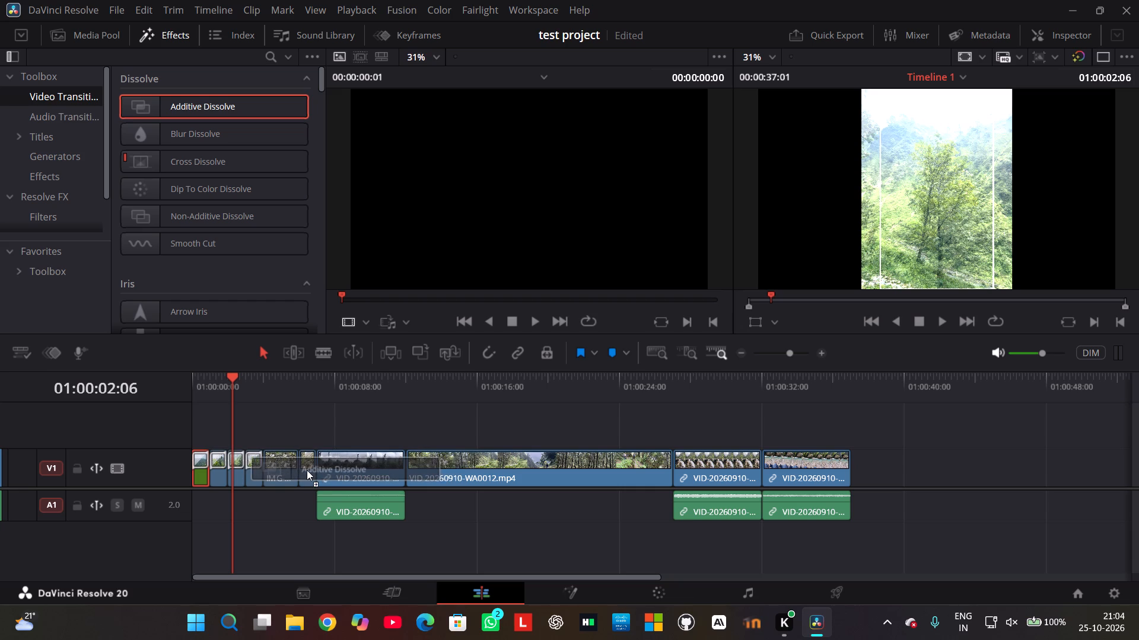
{"action": "left_click_drag", "start_coordinate": [307, 470], "coordinate": [290, 467]}
Apply Additive Dissolve to the start of the first video clip, directly after the sixth photo clip on track V1.
{"action": "left_click_drag", "start_coordinate": [217, 102], "coordinate": [244, 155]}
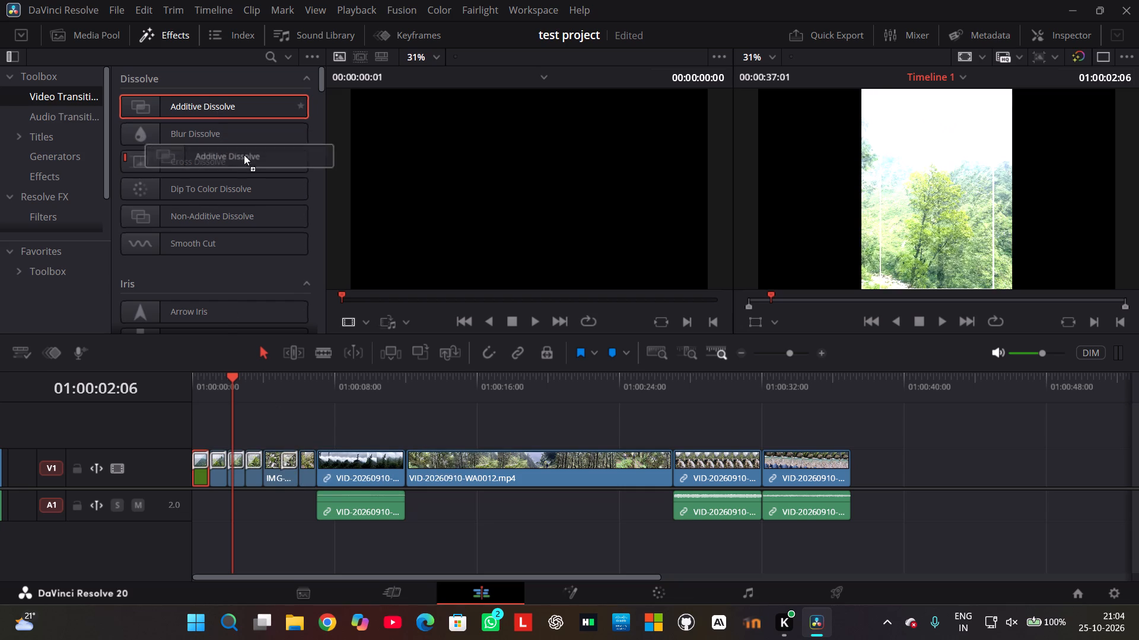
{"action": "left_click_drag", "start_coordinate": [244, 155], "coordinate": [271, 457]}
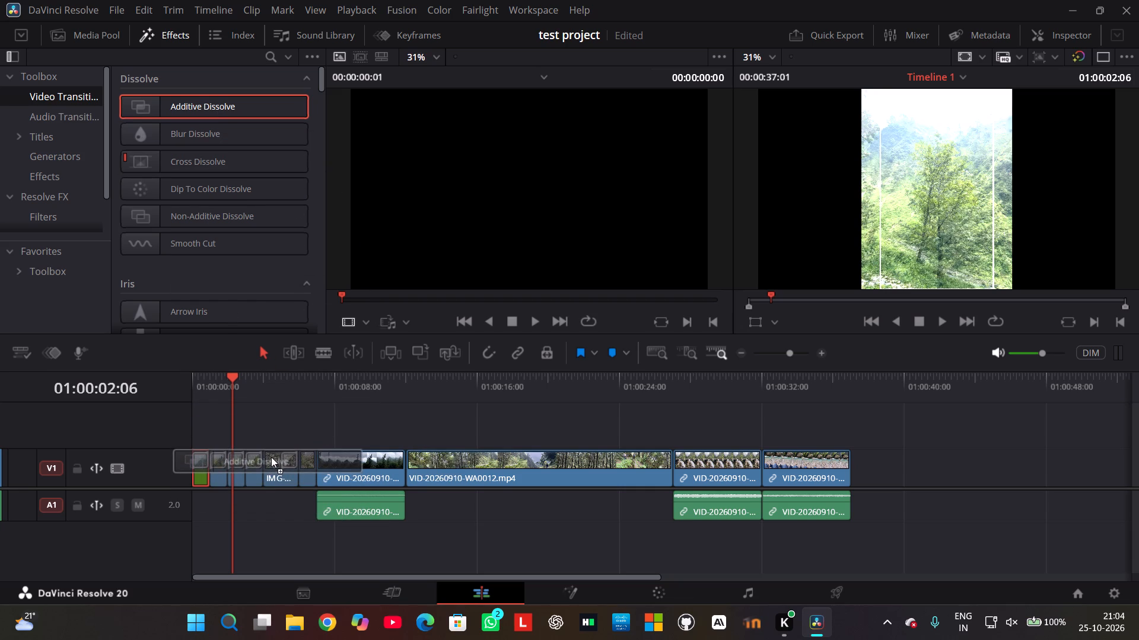
{"action": "left_click_drag", "start_coordinate": [271, 457], "coordinate": [312, 462]}
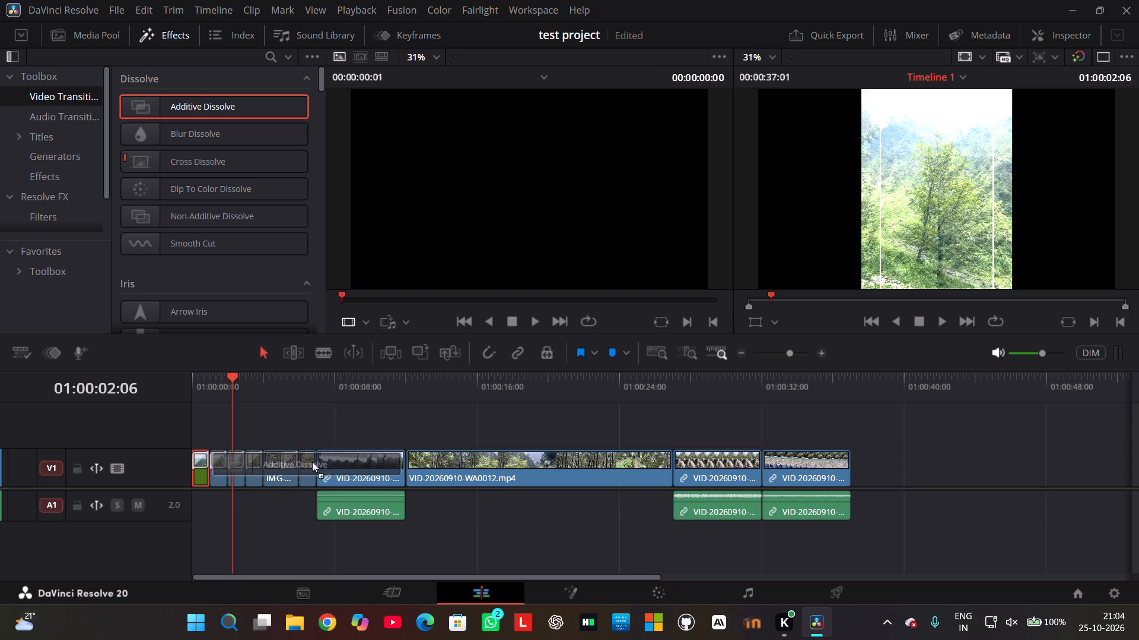
{"action": "left_click_drag", "start_coordinate": [312, 462], "coordinate": [308, 463]}
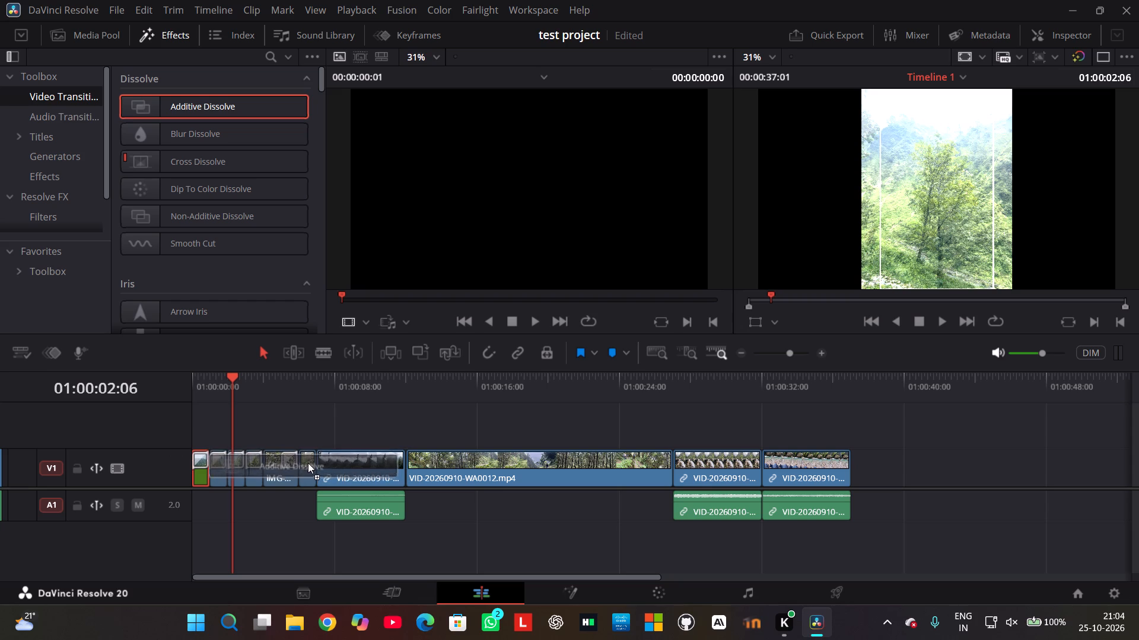
{"action": "left_click_drag", "start_coordinate": [308, 463], "coordinate": [309, 459]}
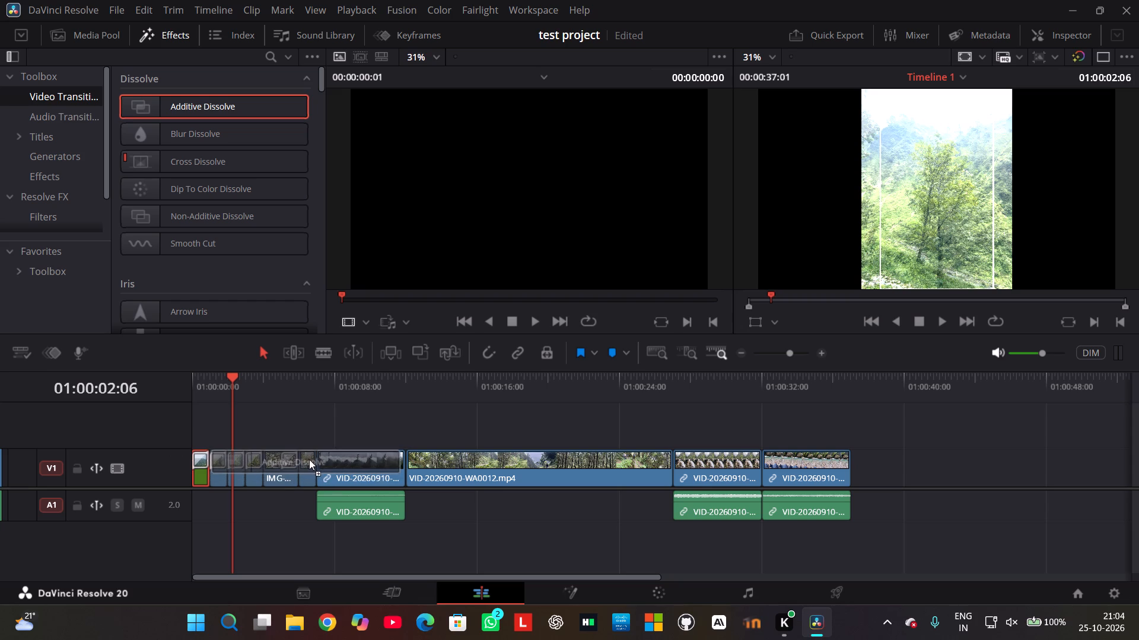
{"action": "left_click_drag", "start_coordinate": [309, 459], "coordinate": [300, 460]}
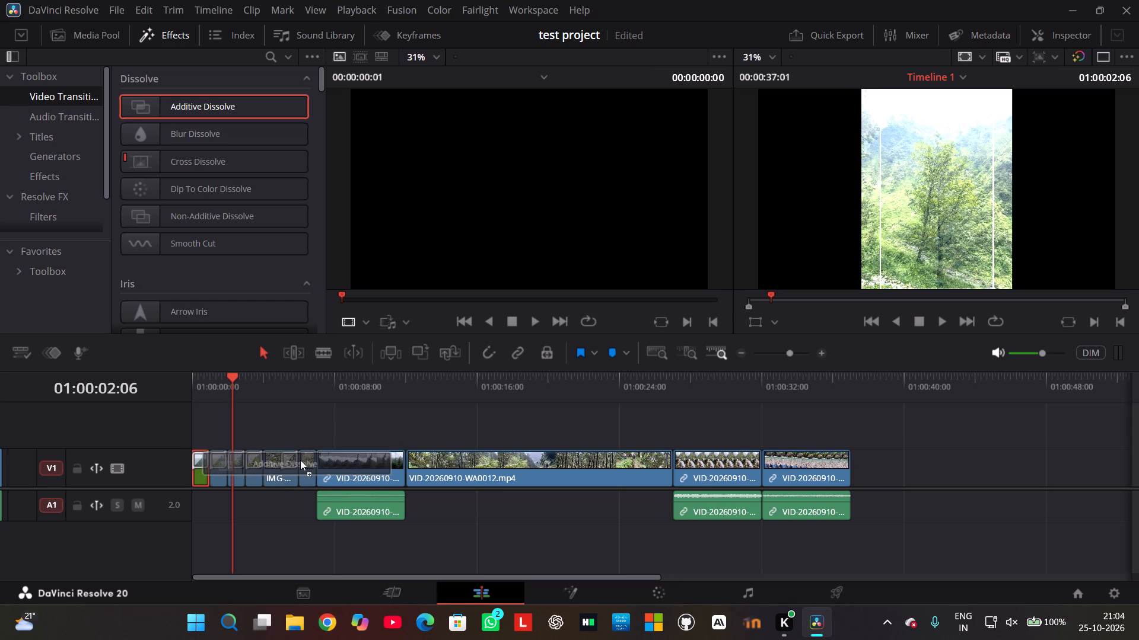
{"action": "left_click_drag", "start_coordinate": [300, 460], "coordinate": [295, 461]}
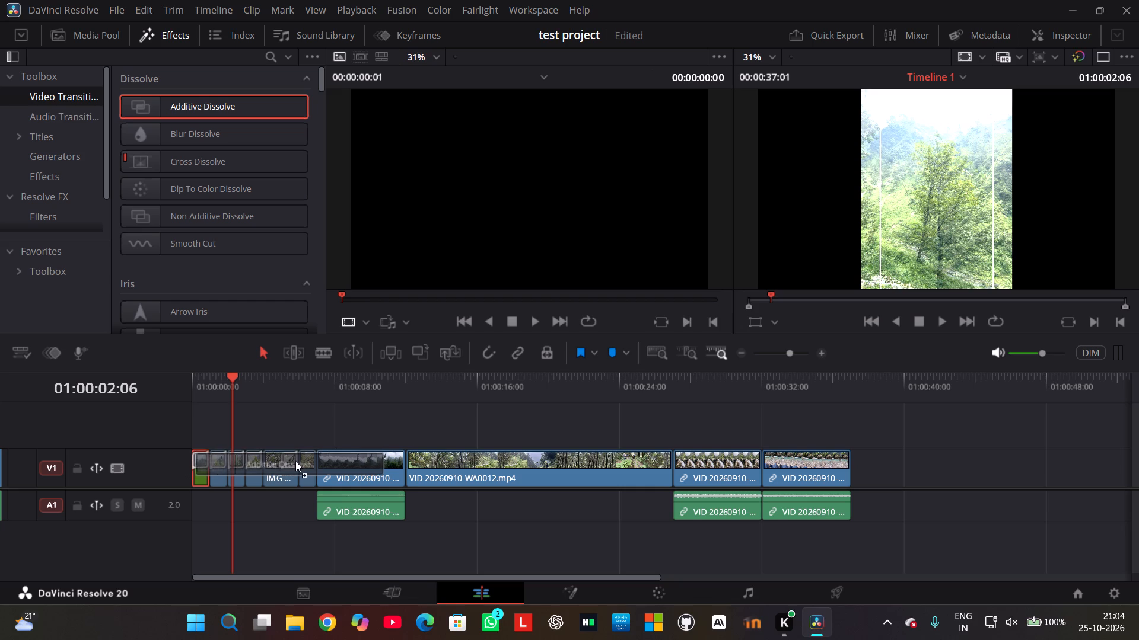
{"action": "left_click_drag", "start_coordinate": [295, 461], "coordinate": [315, 462]}
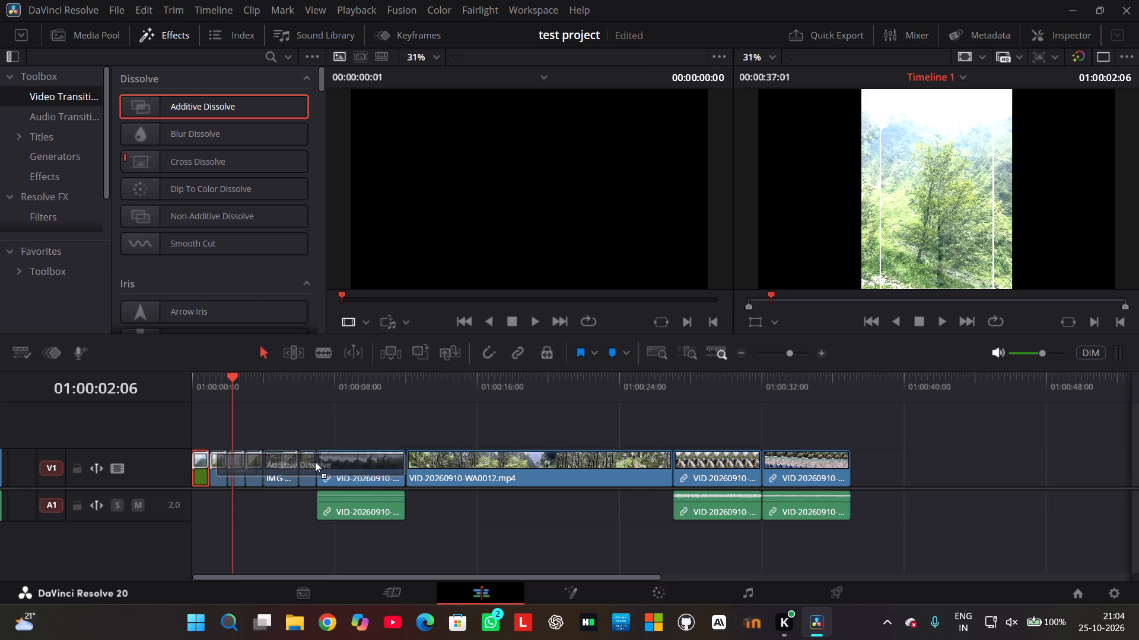
{"action": "left_click_drag", "start_coordinate": [315, 462], "coordinate": [324, 462]}
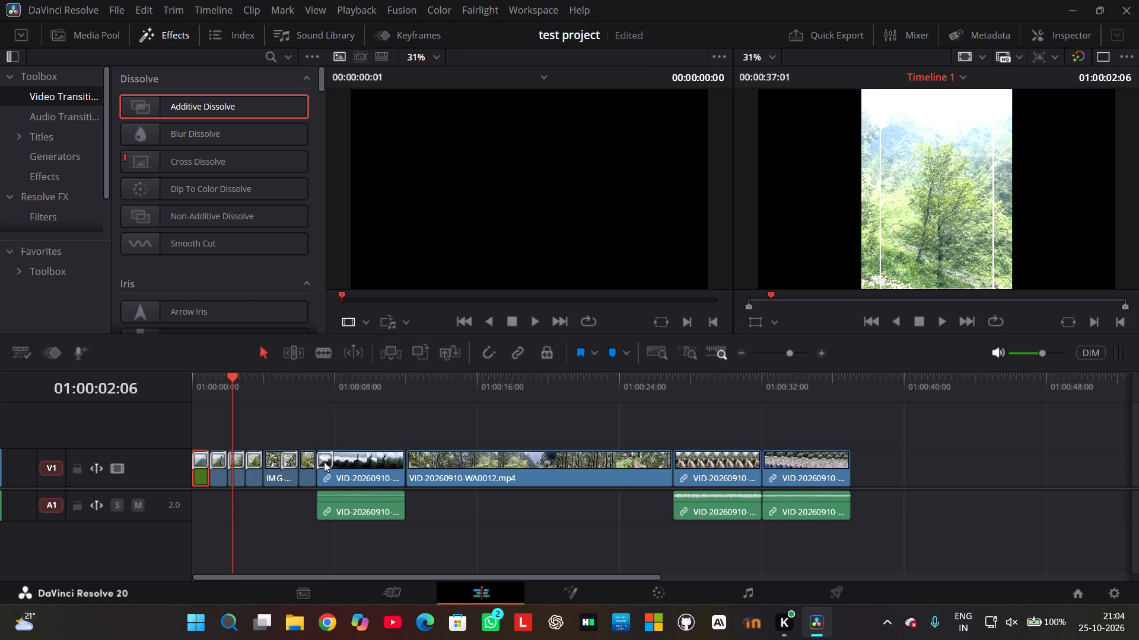
Roll the edit between the sixth photo clip and the first video clip on V1 slightly later.
{"action": "left_click", "coordinate": [307, 460]}
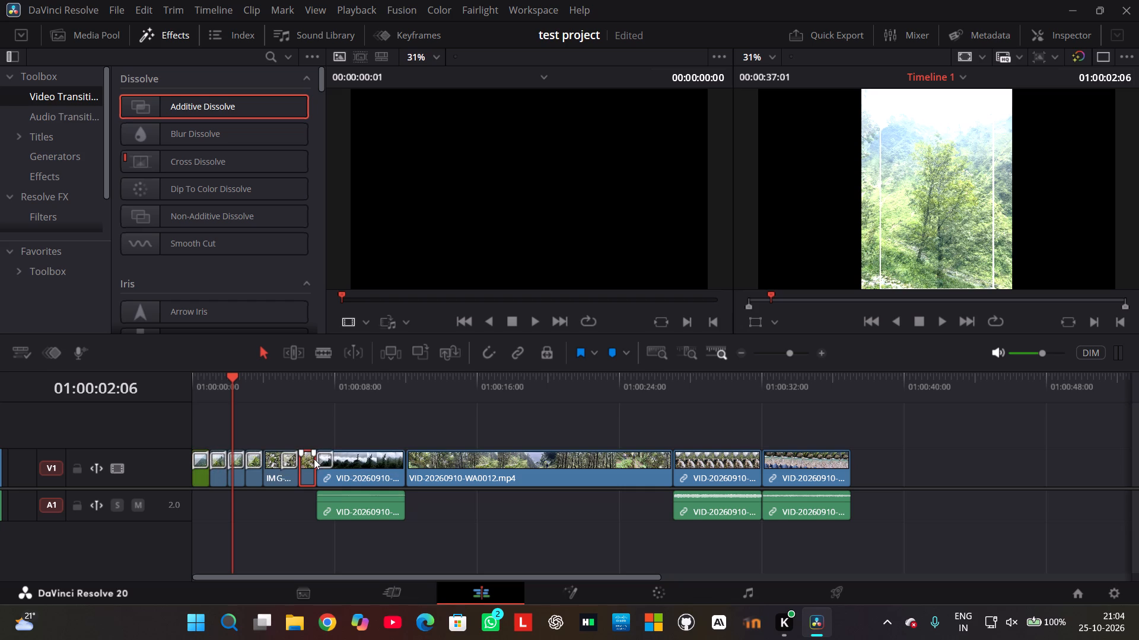
{"action": "left_click", "coordinate": [317, 459]}
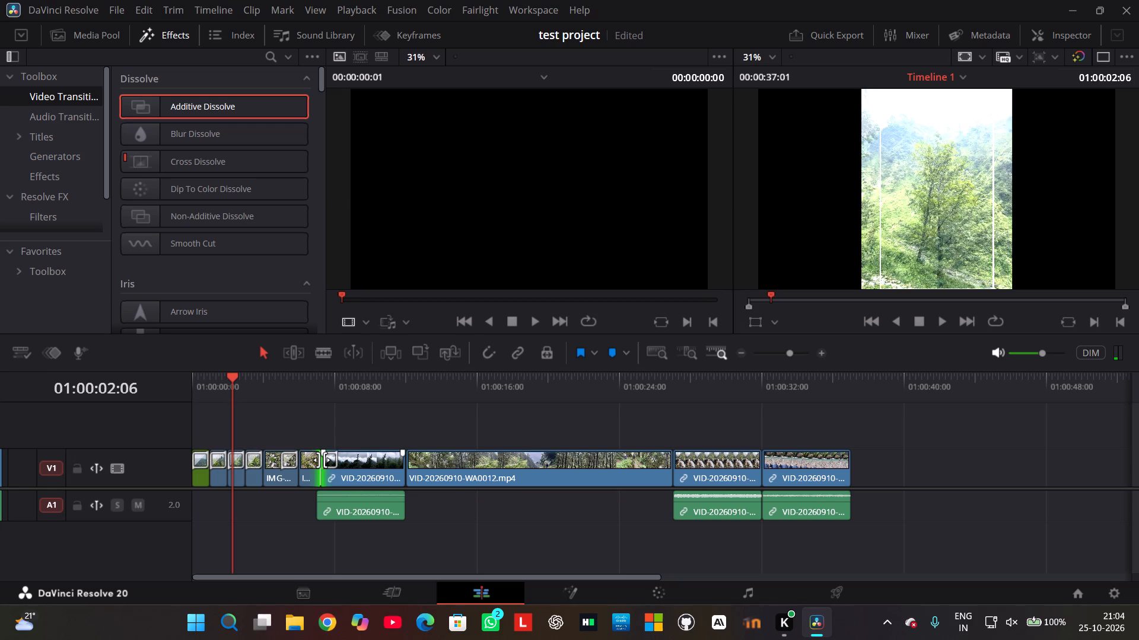
{"action": "left_click", "coordinate": [310, 419]}
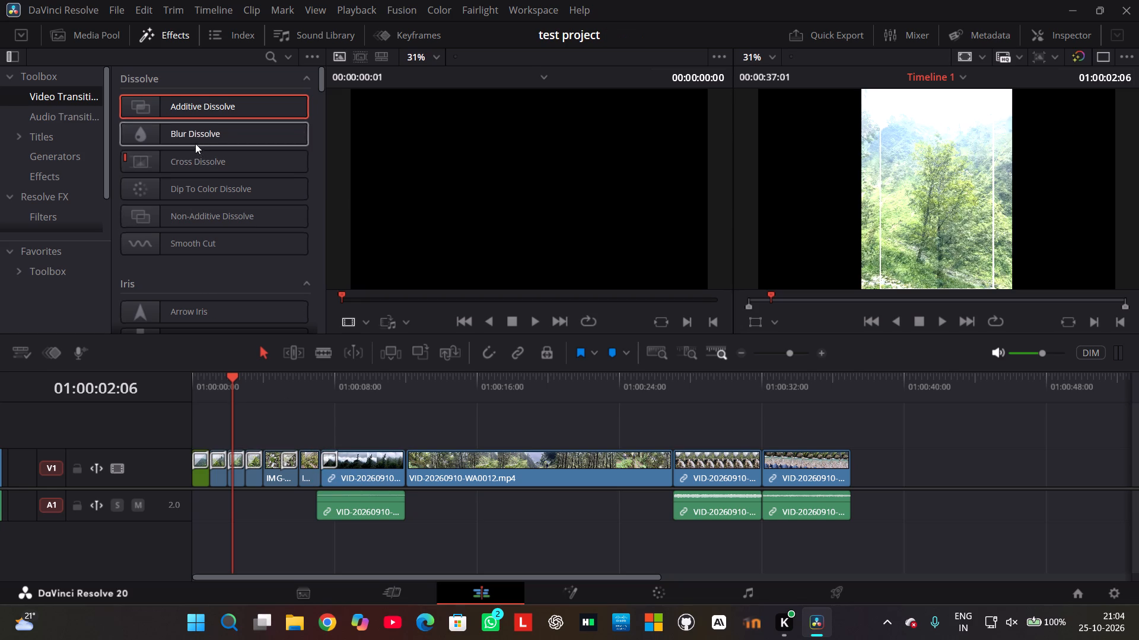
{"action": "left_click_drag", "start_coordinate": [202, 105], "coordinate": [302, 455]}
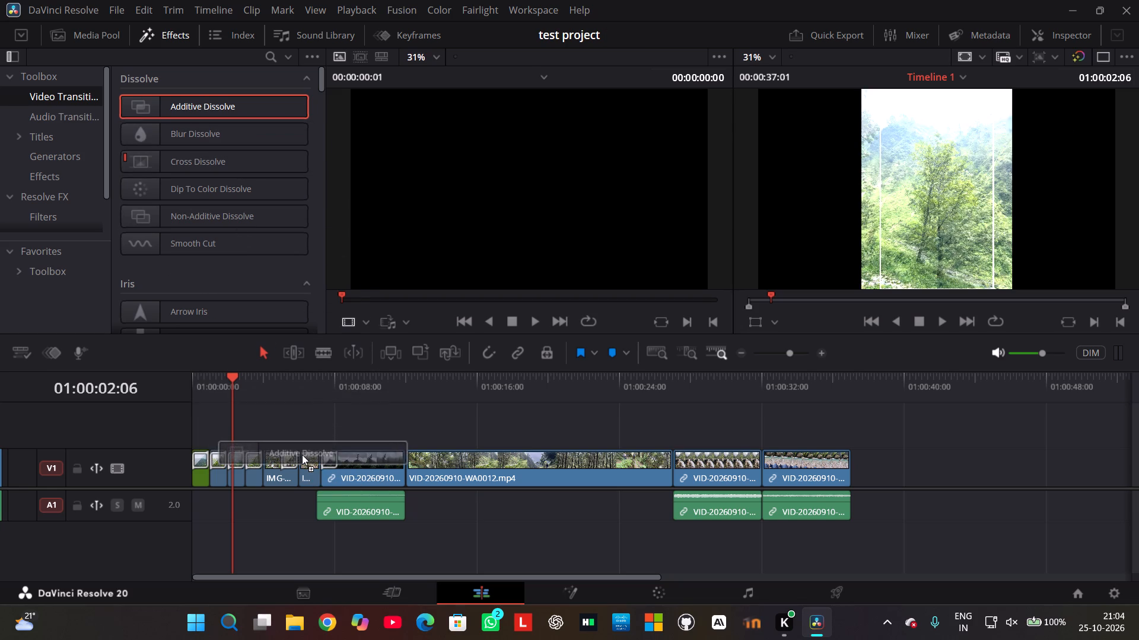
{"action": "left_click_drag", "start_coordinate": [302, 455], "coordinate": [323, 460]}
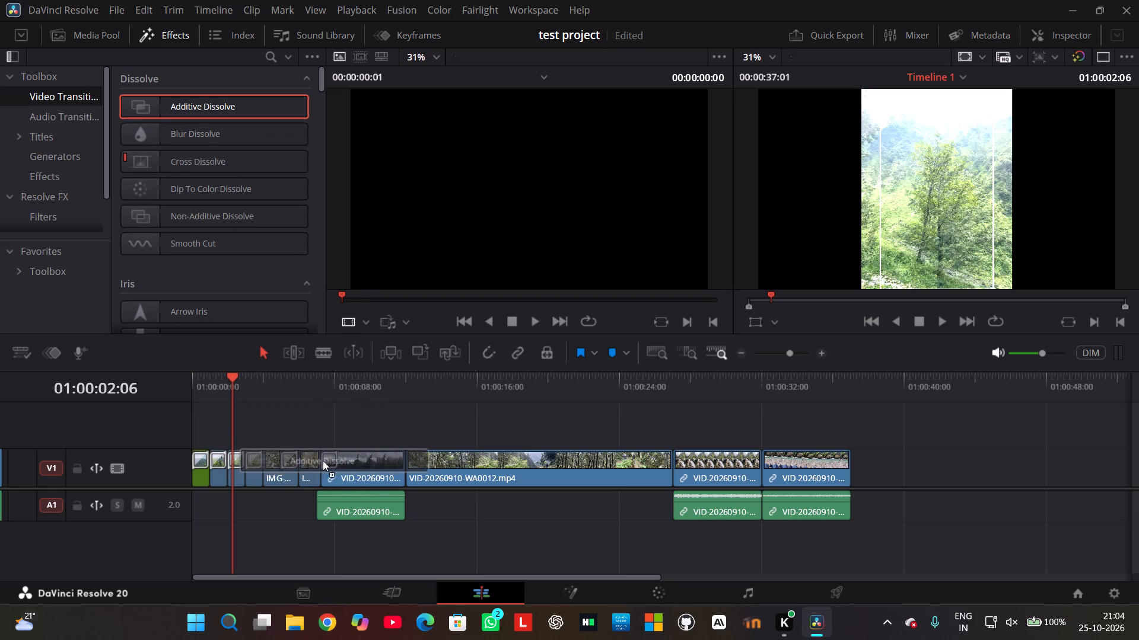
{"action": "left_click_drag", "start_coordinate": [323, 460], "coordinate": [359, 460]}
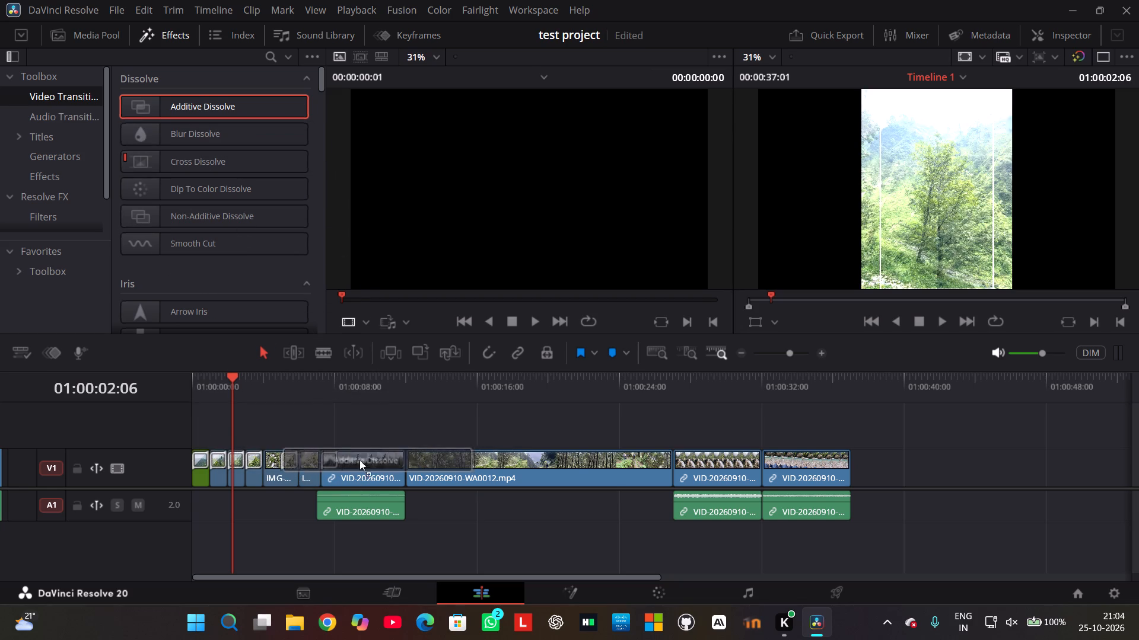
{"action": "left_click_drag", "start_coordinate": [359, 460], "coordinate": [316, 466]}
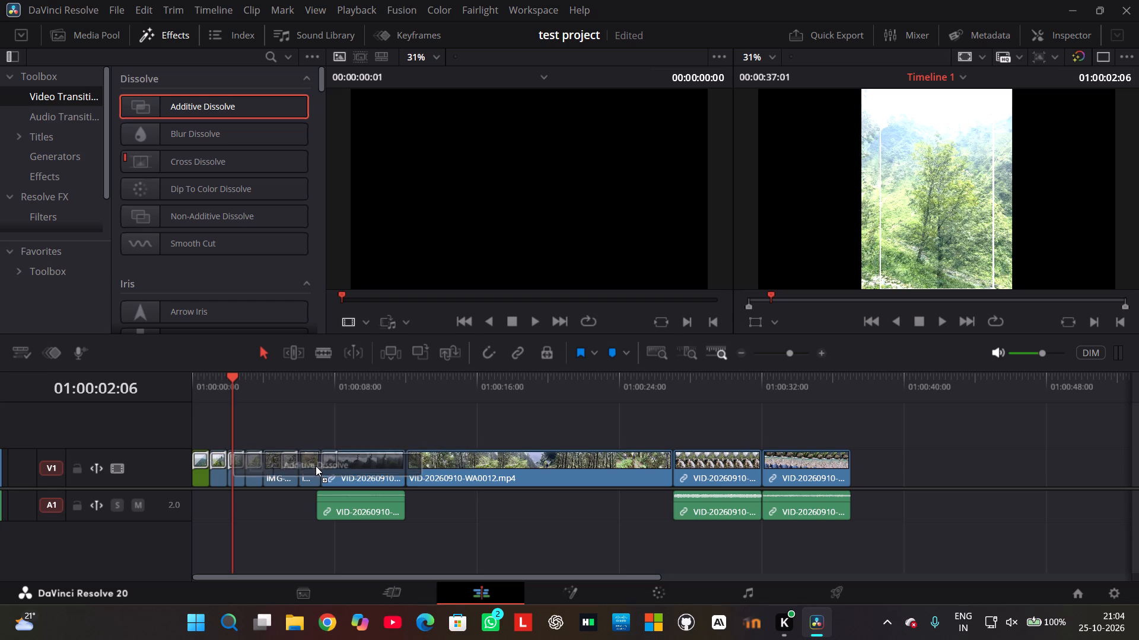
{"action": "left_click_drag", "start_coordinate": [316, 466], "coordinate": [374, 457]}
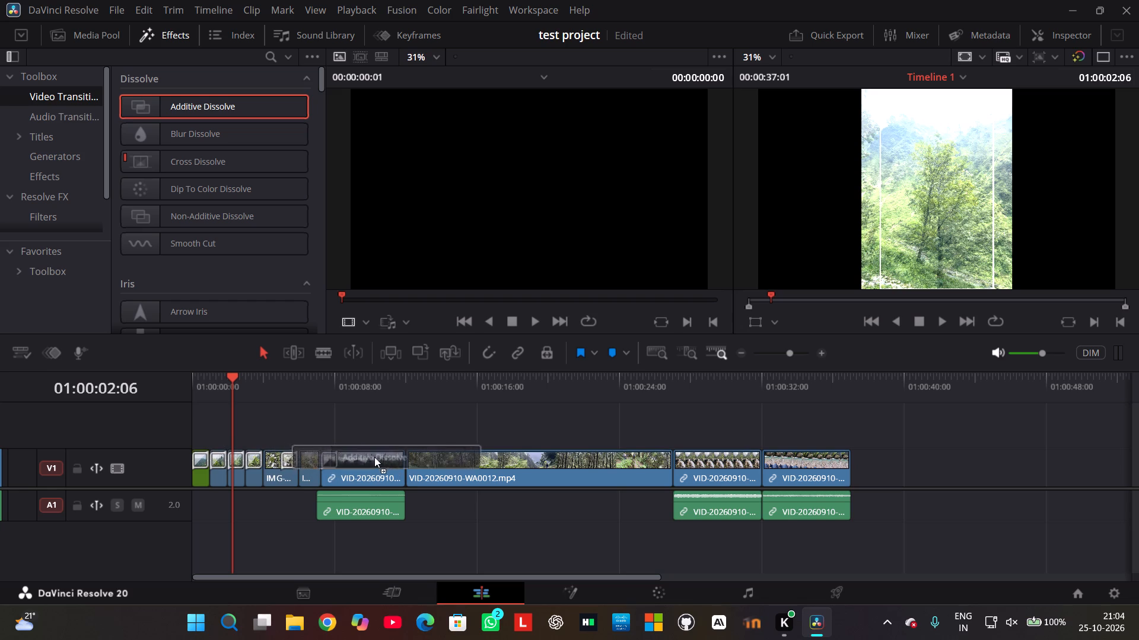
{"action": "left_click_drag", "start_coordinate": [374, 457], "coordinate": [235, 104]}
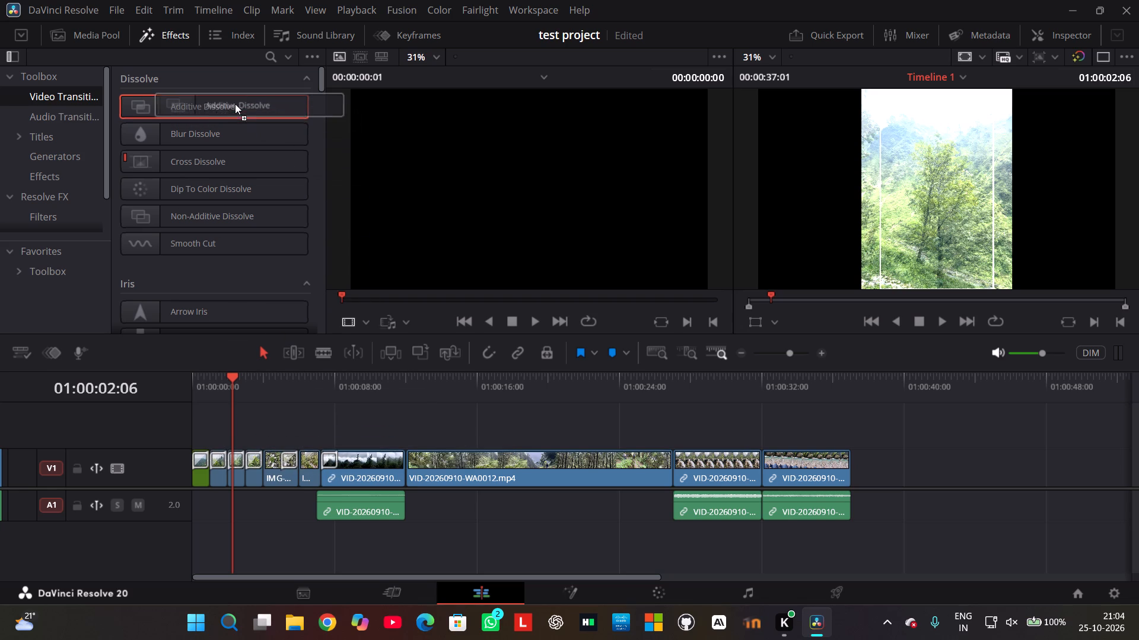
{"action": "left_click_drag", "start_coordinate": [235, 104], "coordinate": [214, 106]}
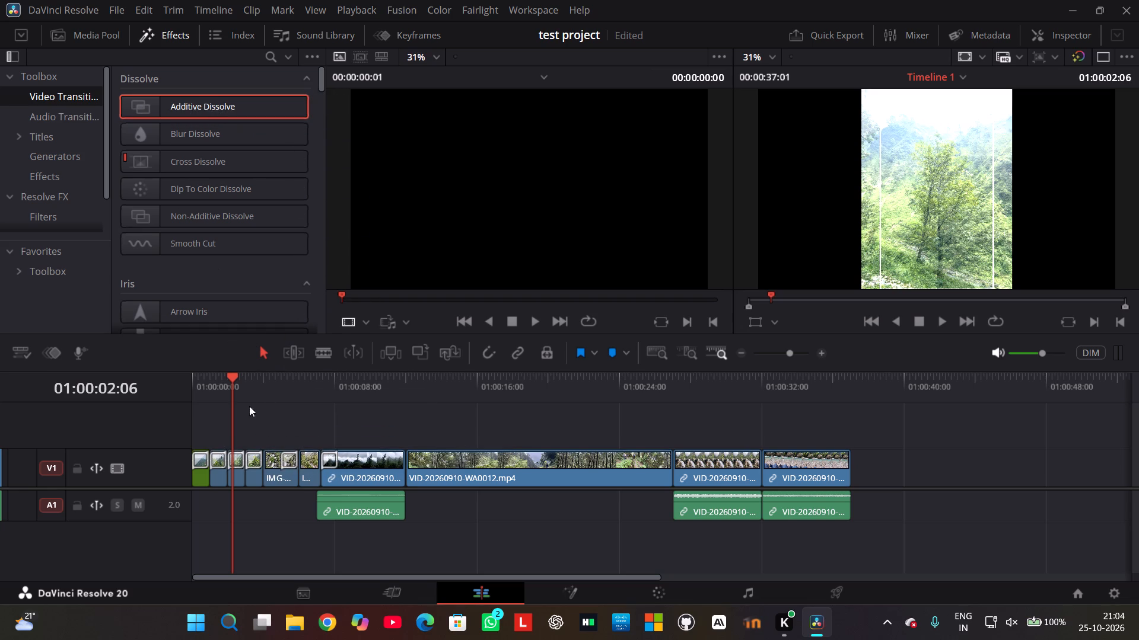
Move the playhead back to the first photo clip and play through the photos into the first video clip to review the transitions.
{"action": "left_click_drag", "start_coordinate": [236, 376], "coordinate": [201, 382]}
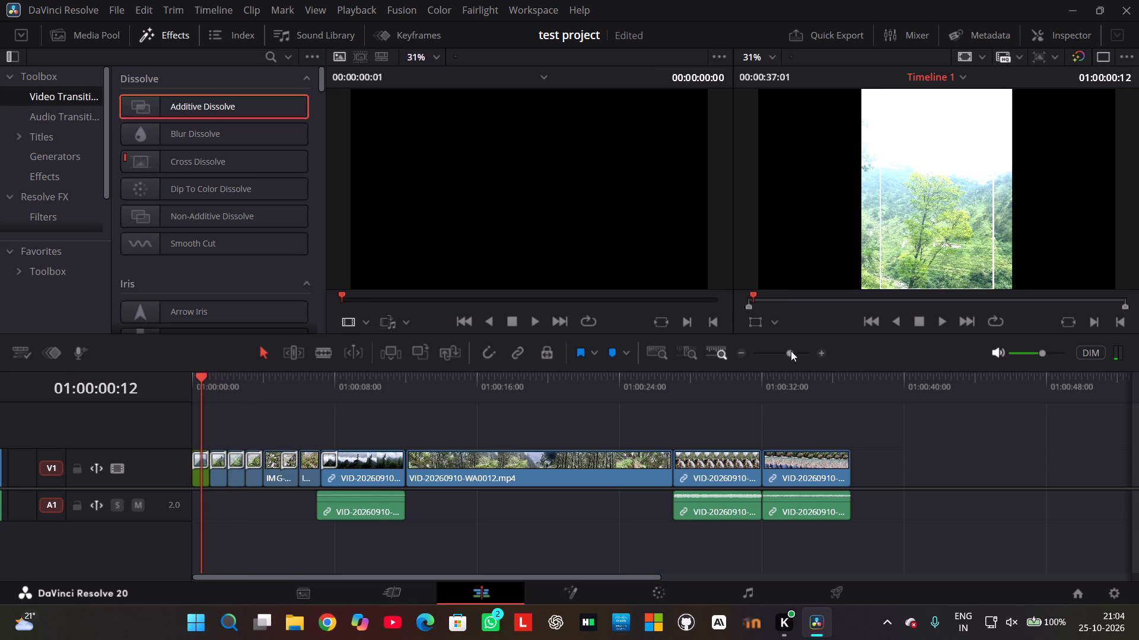
{"action": "left_click", "coordinate": [941, 318]}
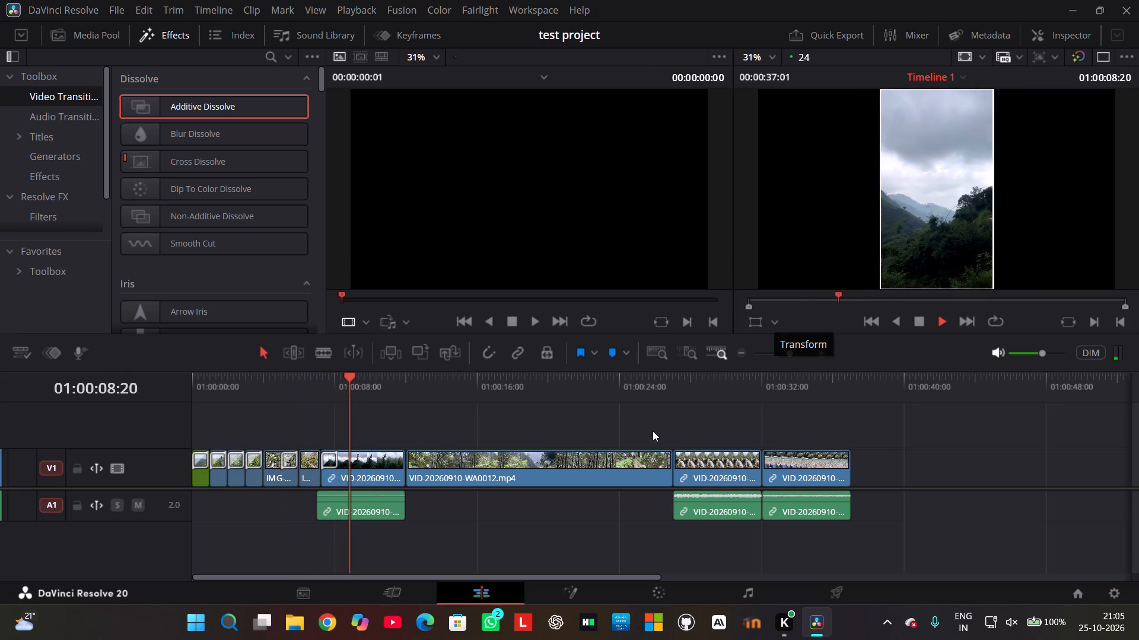
{"action": "left_click", "coordinate": [921, 322]}
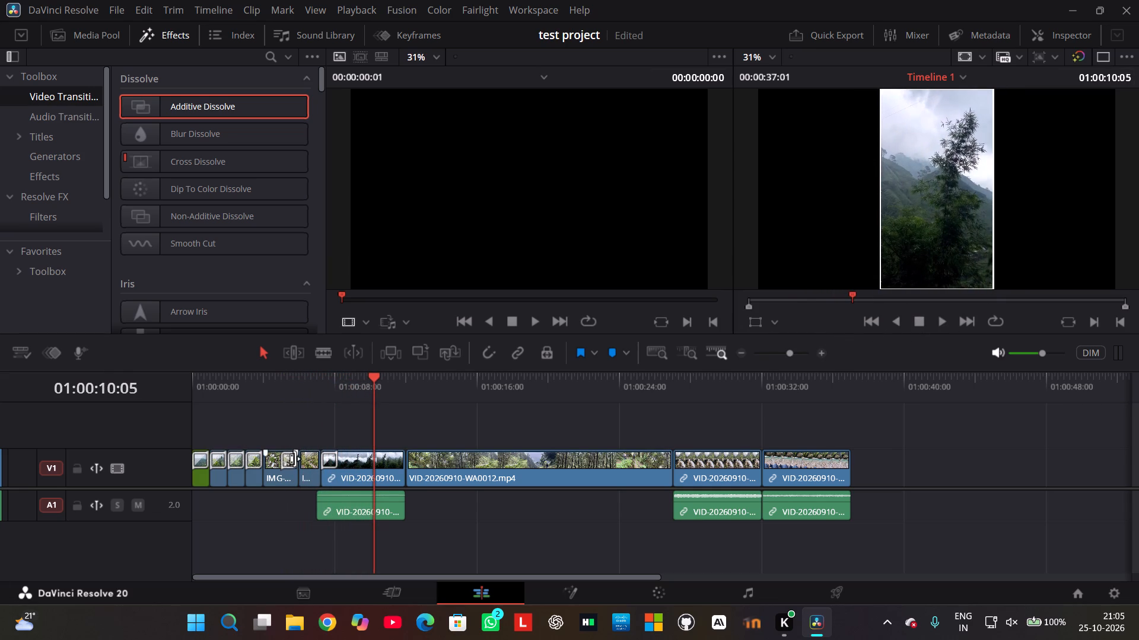
Roll the edit between the fifth and sixth photo clips on track V1 slightly later, lengthening the fifth photo.
{"action": "left_click_drag", "start_coordinate": [297, 460], "coordinate": [303, 460]}
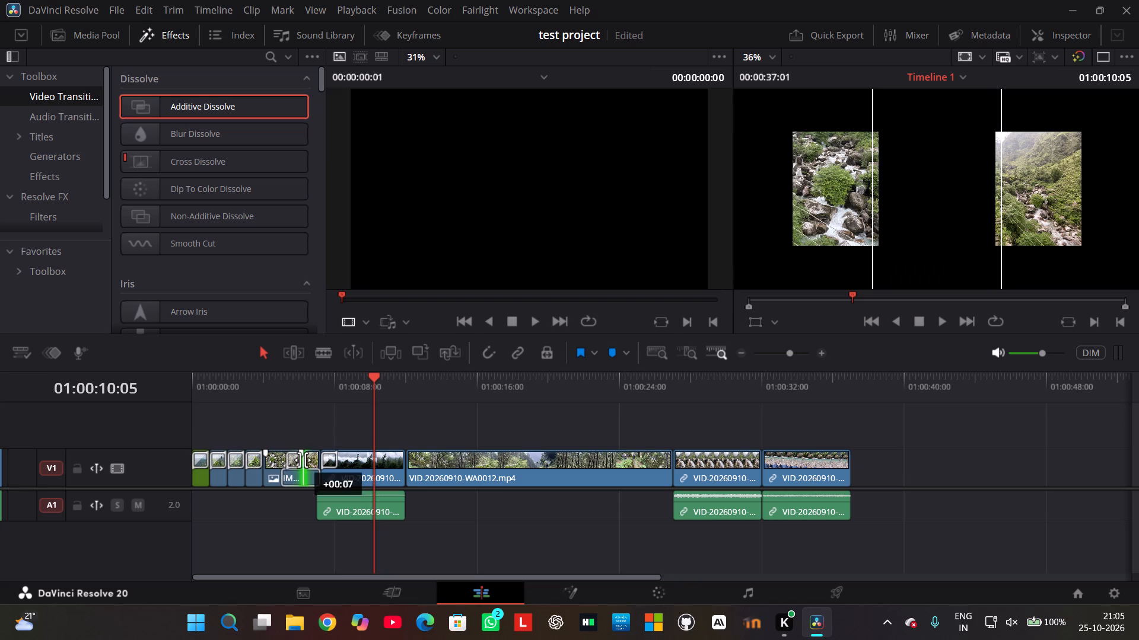
{"action": "left_click_drag", "start_coordinate": [303, 460], "coordinate": [305, 460]}
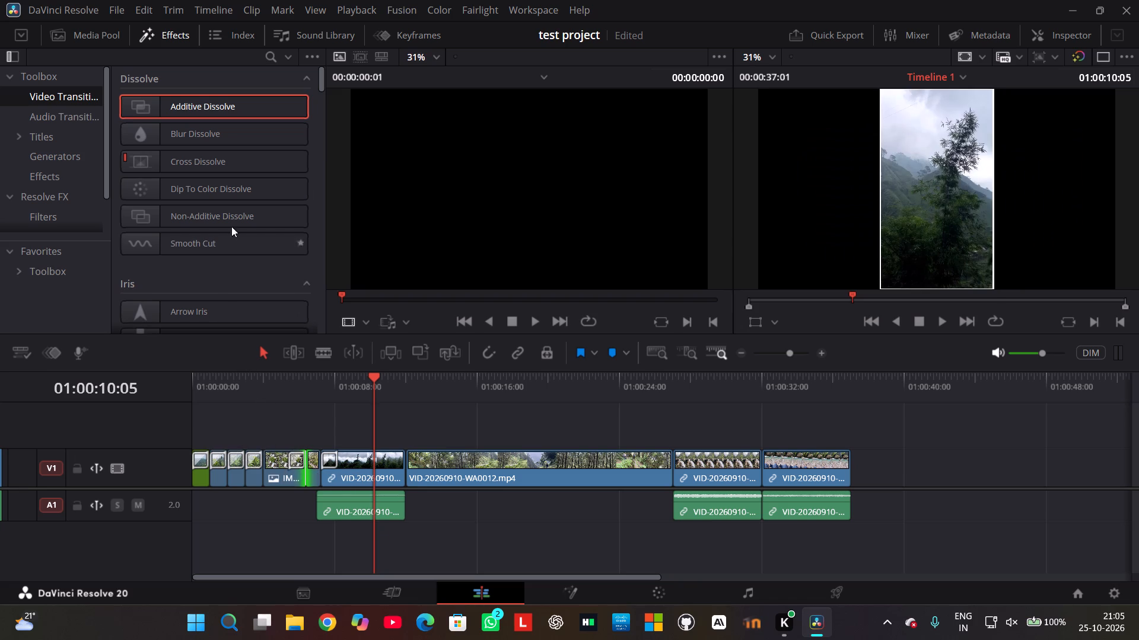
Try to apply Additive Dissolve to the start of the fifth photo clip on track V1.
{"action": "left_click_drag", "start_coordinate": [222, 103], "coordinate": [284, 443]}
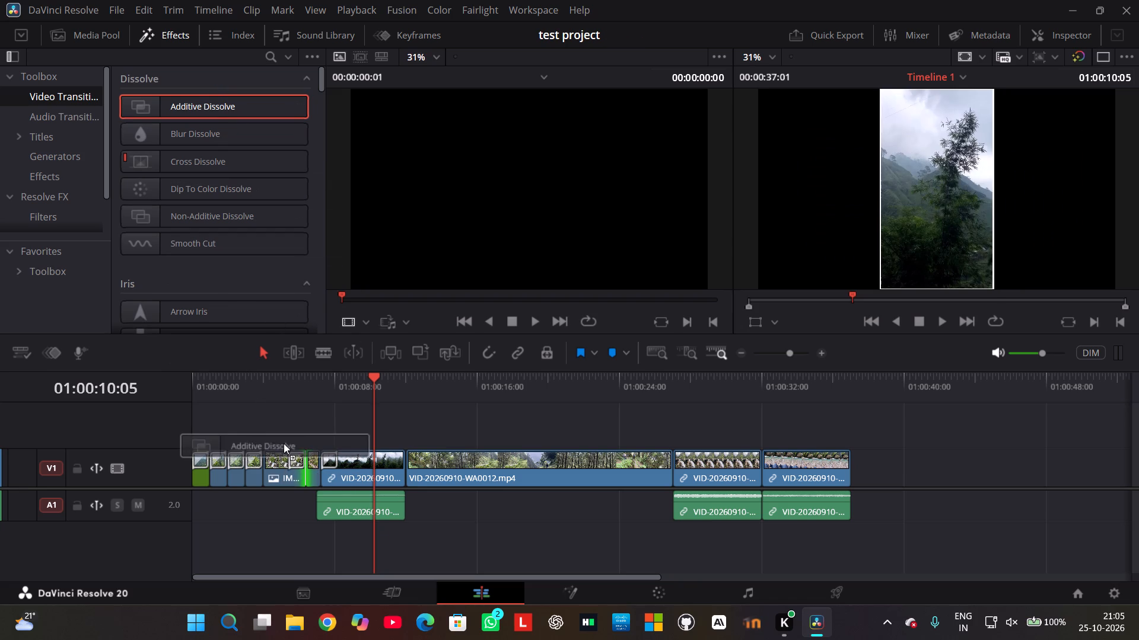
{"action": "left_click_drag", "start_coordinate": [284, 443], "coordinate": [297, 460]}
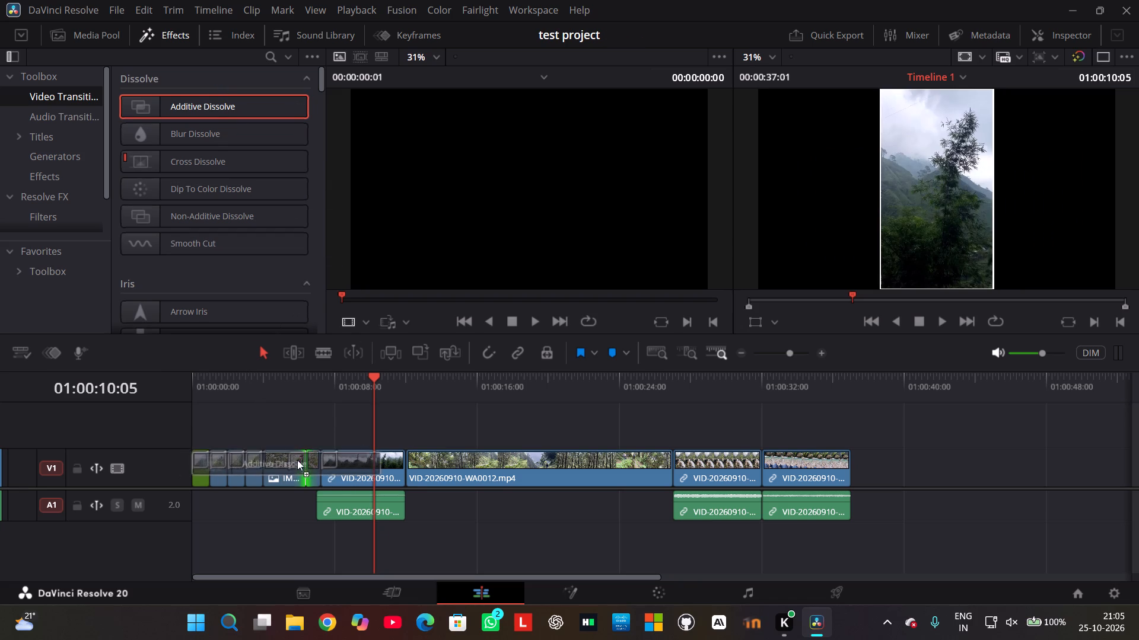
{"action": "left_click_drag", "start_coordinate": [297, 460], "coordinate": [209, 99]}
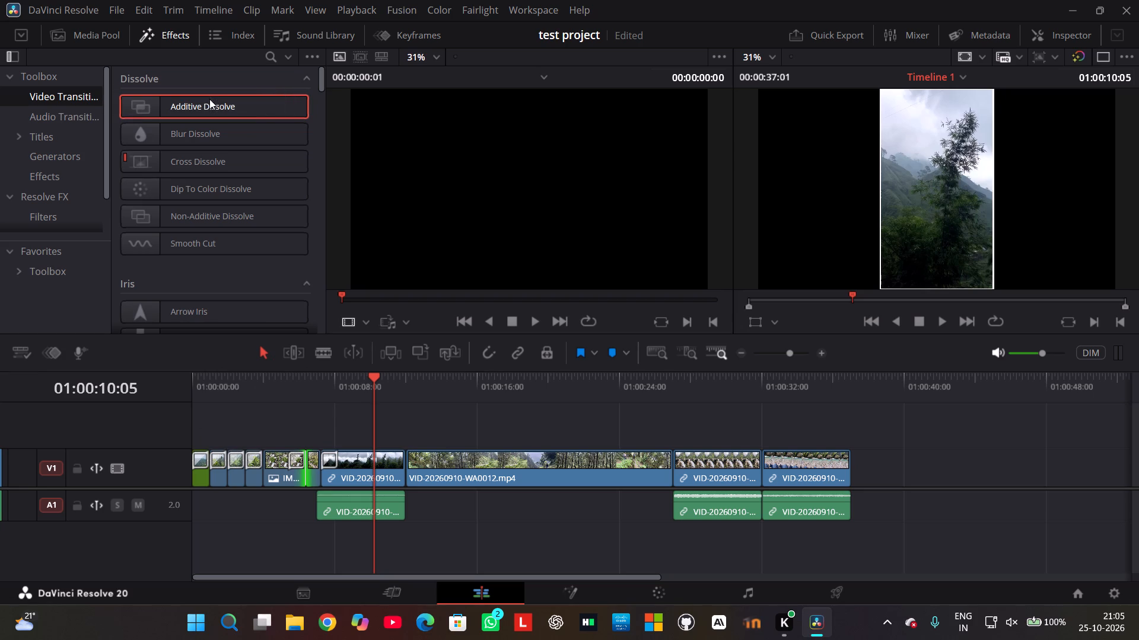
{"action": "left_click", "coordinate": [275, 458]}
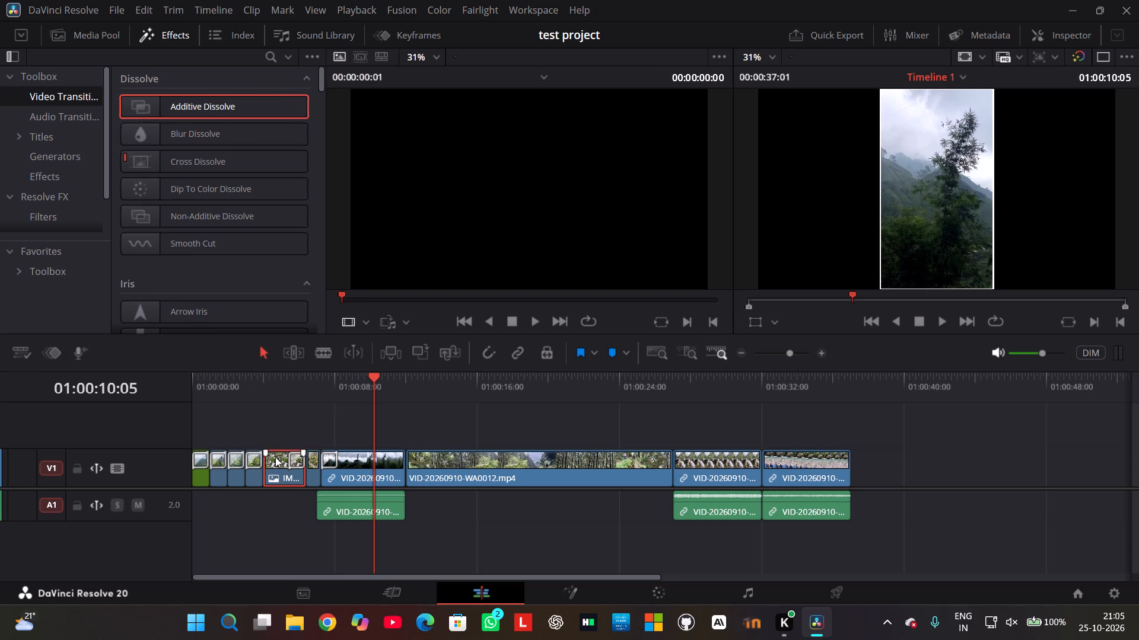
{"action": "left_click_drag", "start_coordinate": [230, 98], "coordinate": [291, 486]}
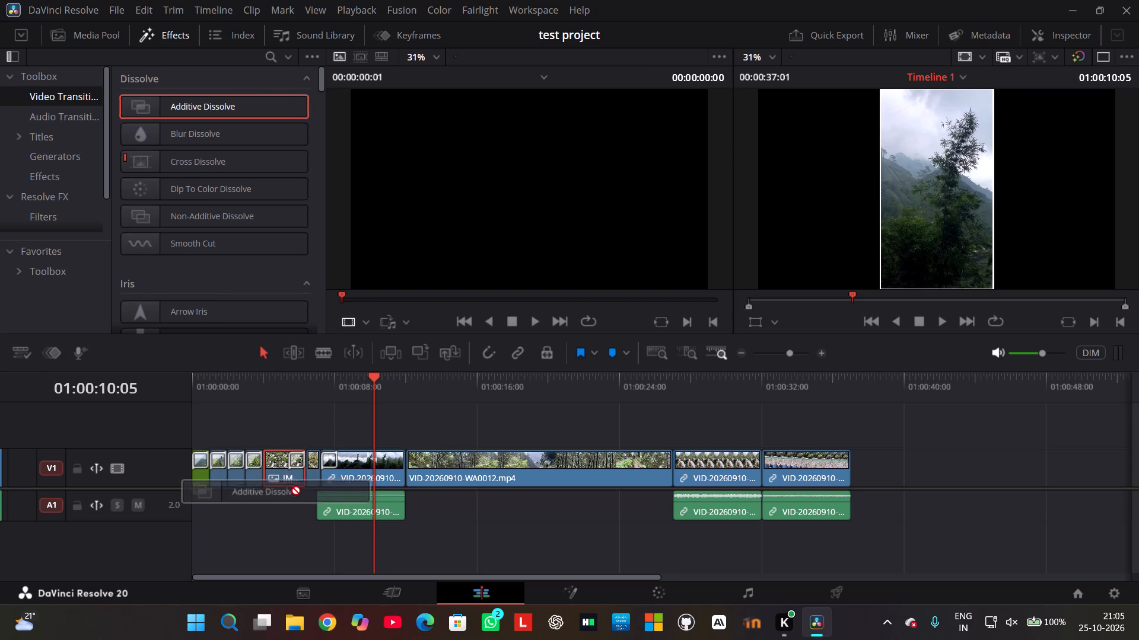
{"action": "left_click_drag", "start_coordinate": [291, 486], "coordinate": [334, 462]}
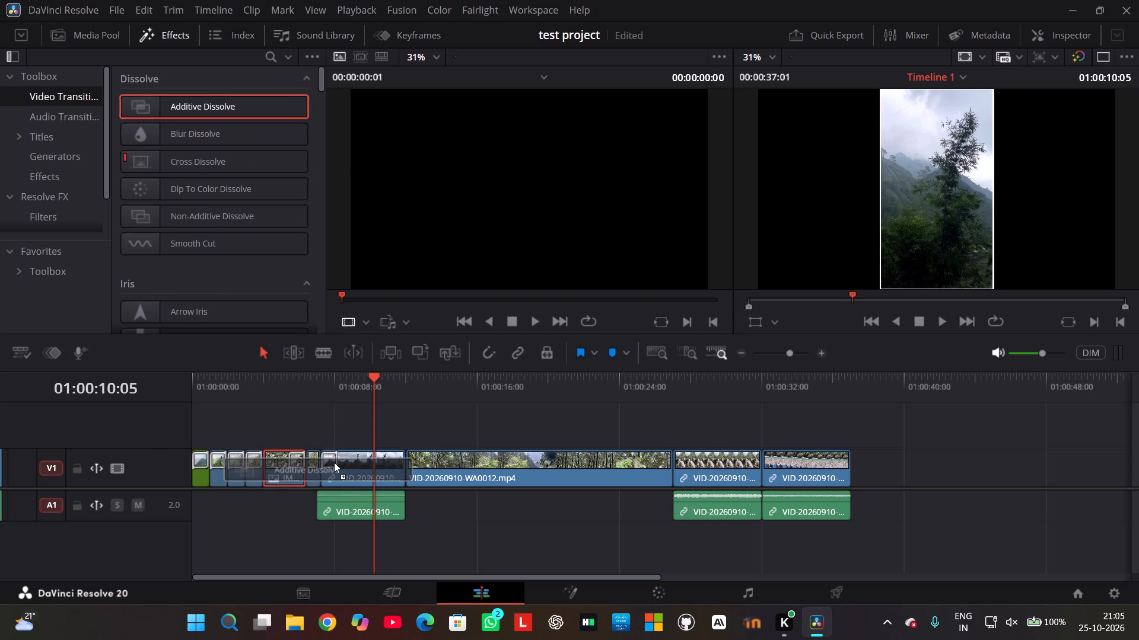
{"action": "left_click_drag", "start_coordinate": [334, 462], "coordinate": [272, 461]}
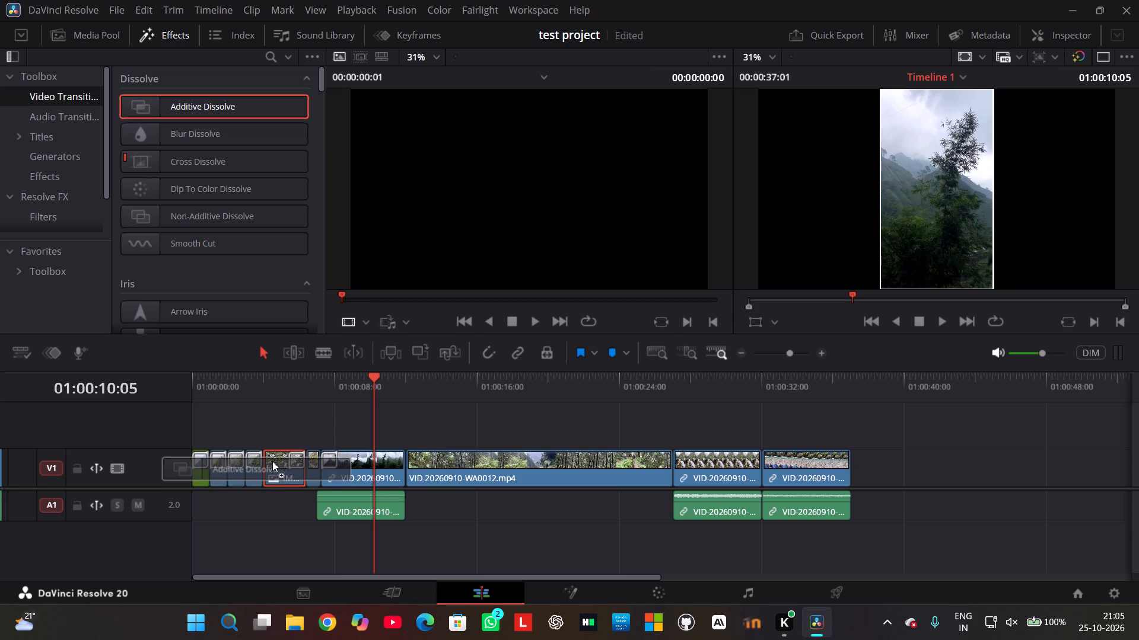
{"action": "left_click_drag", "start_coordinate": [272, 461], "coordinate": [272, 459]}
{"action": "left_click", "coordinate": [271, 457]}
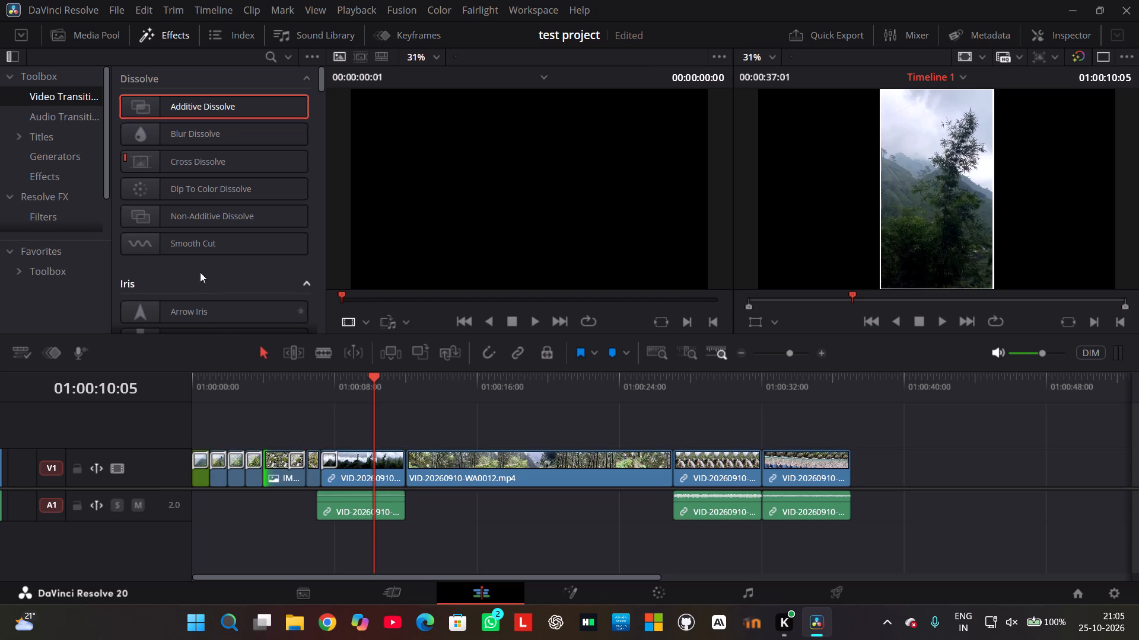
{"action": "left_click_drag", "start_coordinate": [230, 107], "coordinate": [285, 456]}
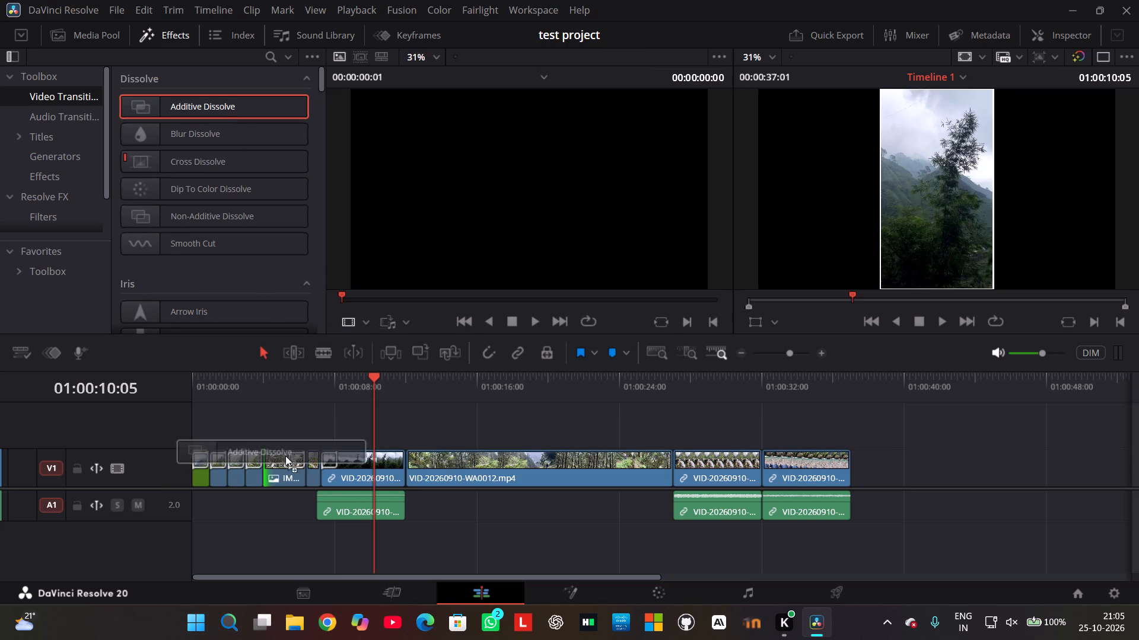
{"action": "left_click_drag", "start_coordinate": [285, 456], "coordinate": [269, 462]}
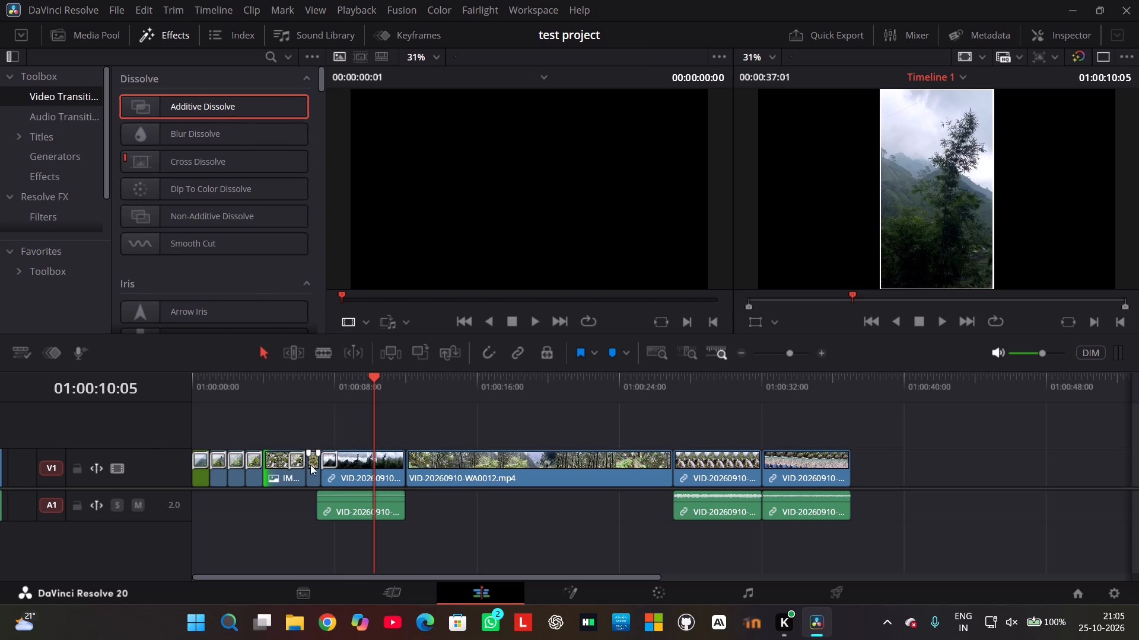
Extend the Additive Dissolve at the end of the fifth photo clip back to the clip's start.
{"action": "left_click", "coordinate": [295, 463]}
{"action": "left_click_drag", "start_coordinate": [290, 459], "coordinate": [266, 467]}
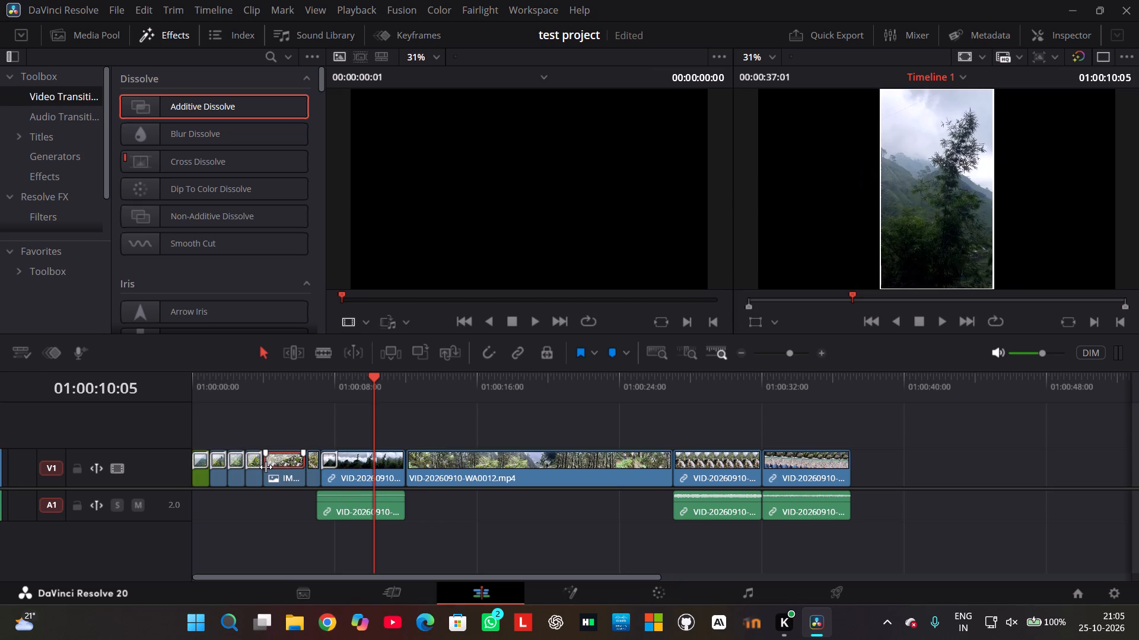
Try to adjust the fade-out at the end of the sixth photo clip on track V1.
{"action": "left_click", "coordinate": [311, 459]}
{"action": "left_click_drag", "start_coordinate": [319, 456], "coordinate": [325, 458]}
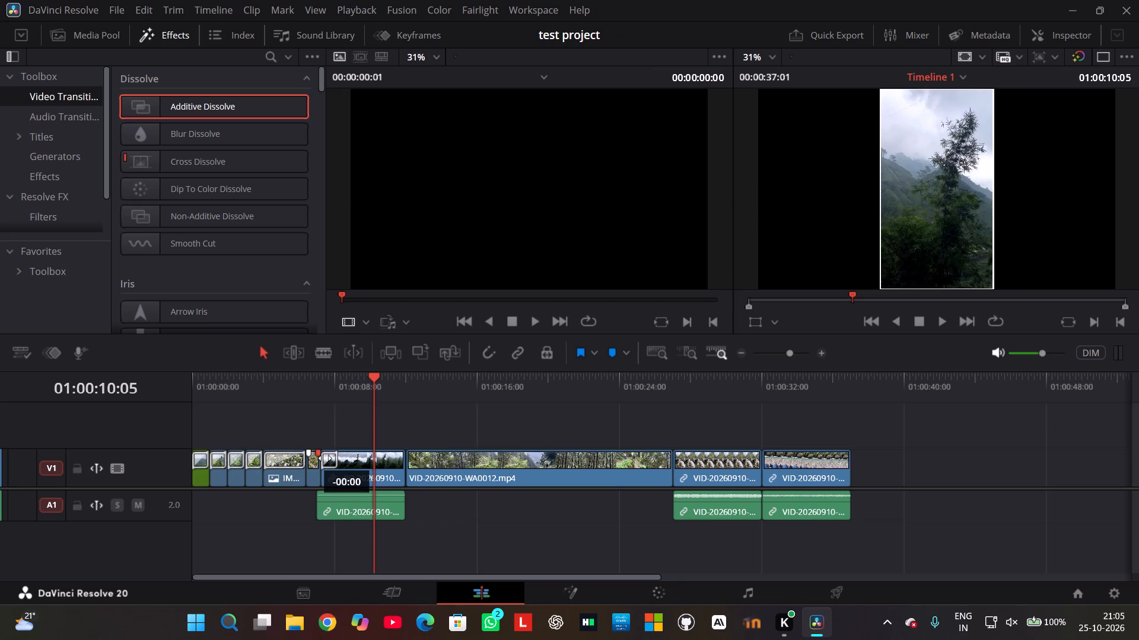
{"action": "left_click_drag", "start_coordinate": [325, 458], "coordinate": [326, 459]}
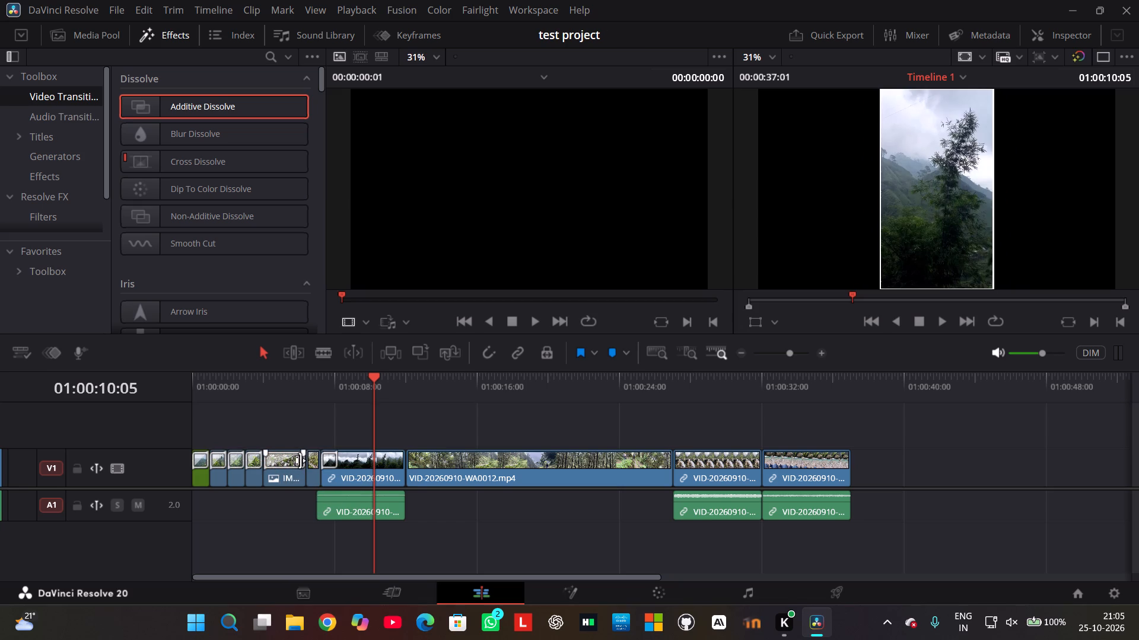
Move the sixth photo clip on track V1 about 10 frames earlier, over the end of the fifth photo.
{"action": "left_click_drag", "start_coordinate": [306, 460], "coordinate": [298, 462]}
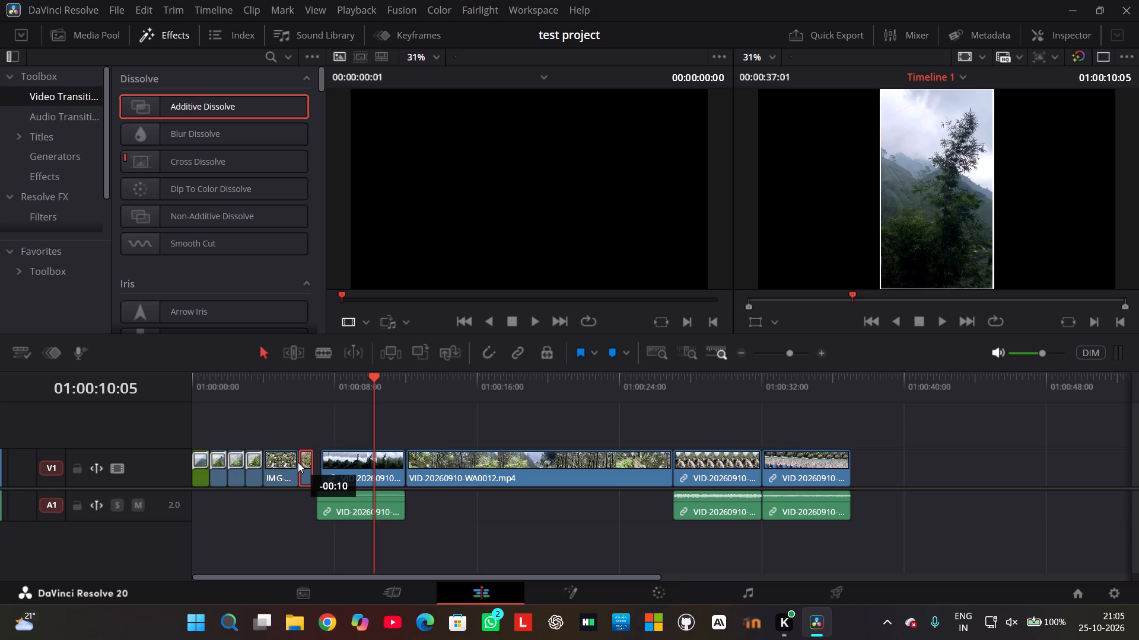
{"action": "left_click_drag", "start_coordinate": [298, 462], "coordinate": [298, 463]}
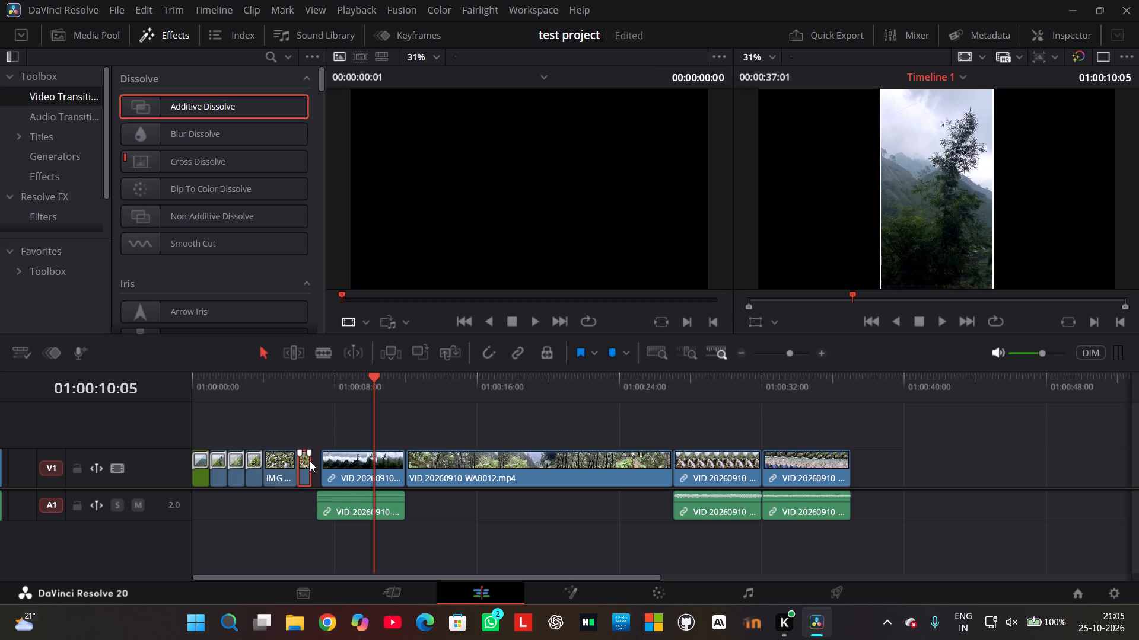
{"action": "left_click", "coordinate": [310, 461]}
{"action": "left_click", "coordinate": [306, 459]}
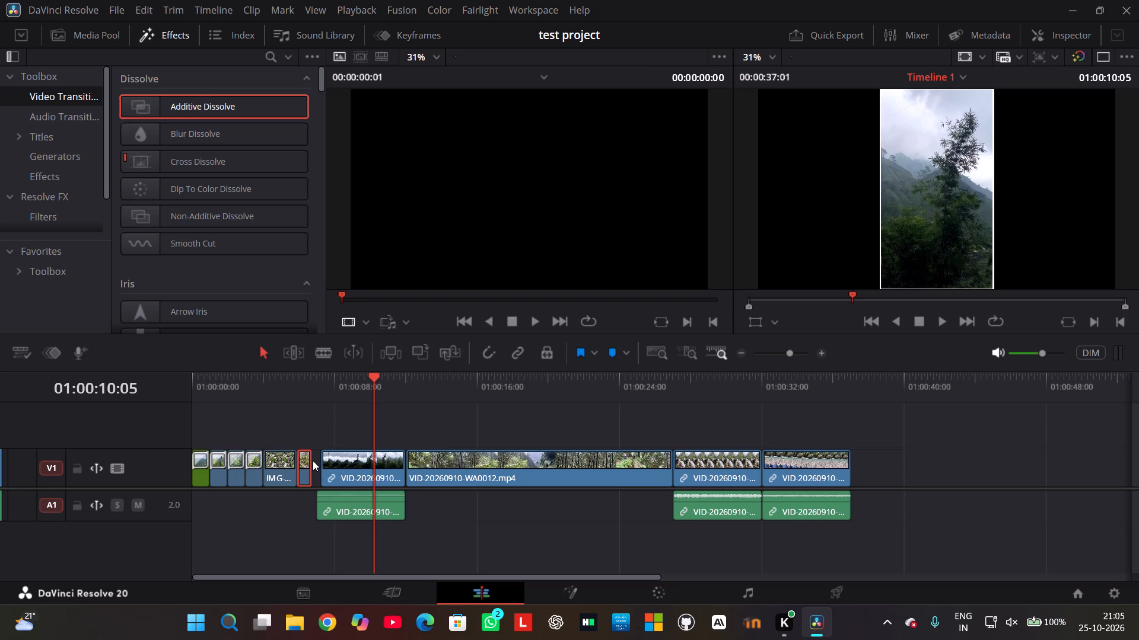
{"action": "left_click", "coordinate": [301, 458]}
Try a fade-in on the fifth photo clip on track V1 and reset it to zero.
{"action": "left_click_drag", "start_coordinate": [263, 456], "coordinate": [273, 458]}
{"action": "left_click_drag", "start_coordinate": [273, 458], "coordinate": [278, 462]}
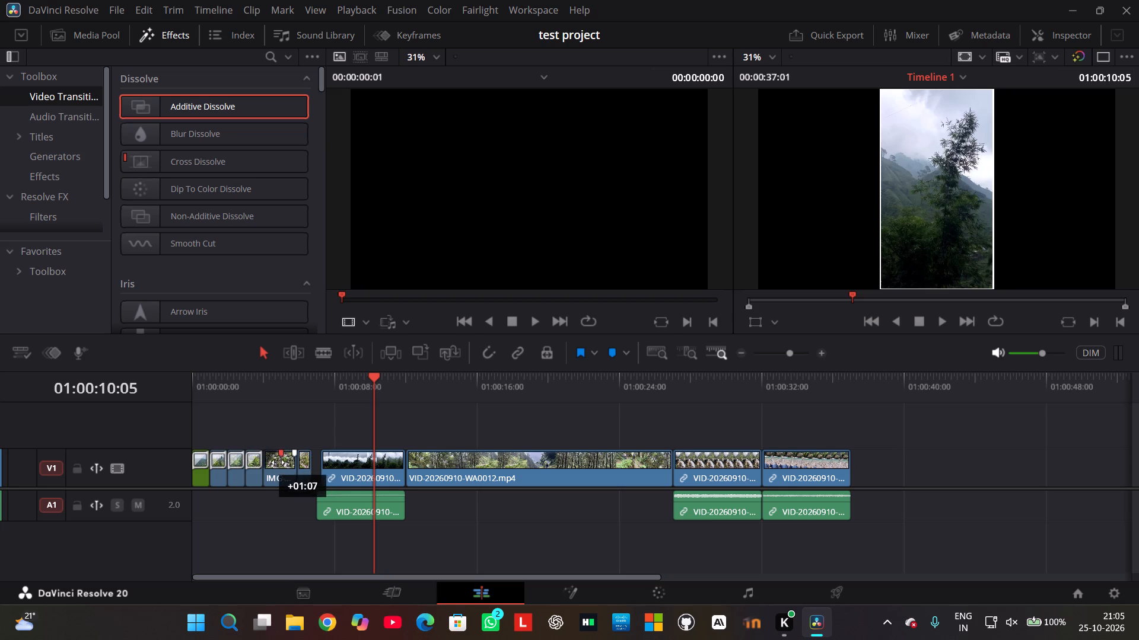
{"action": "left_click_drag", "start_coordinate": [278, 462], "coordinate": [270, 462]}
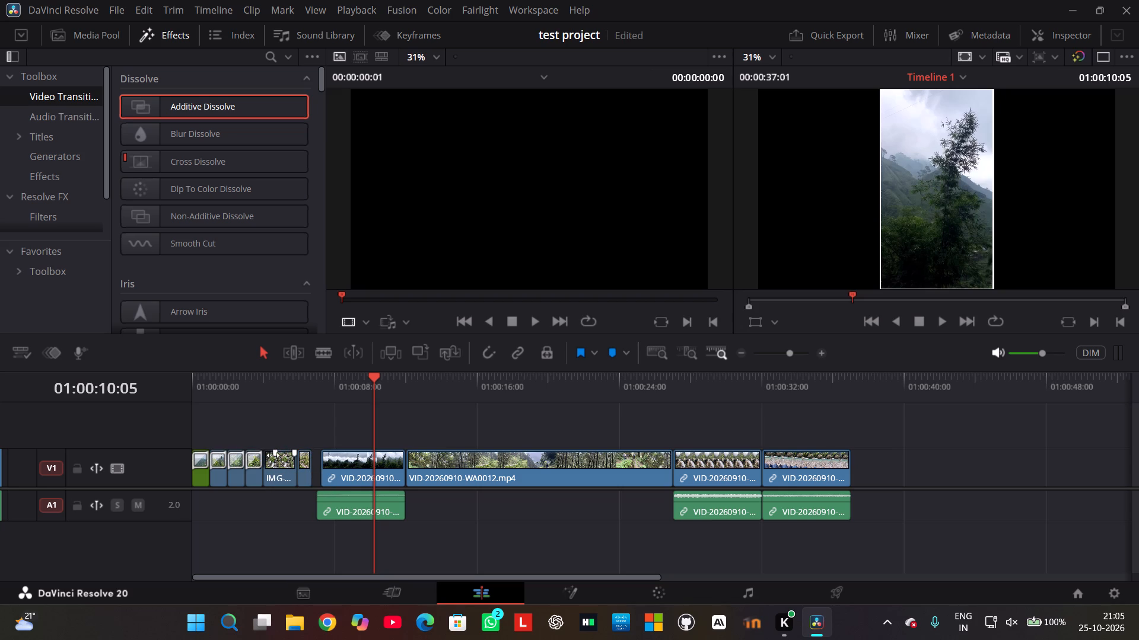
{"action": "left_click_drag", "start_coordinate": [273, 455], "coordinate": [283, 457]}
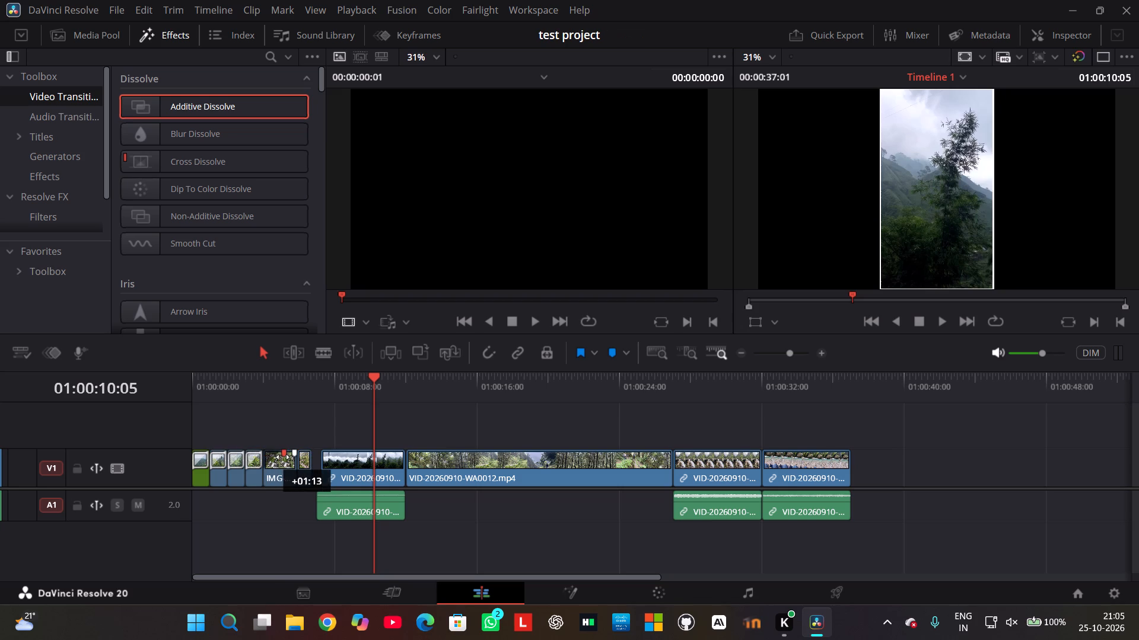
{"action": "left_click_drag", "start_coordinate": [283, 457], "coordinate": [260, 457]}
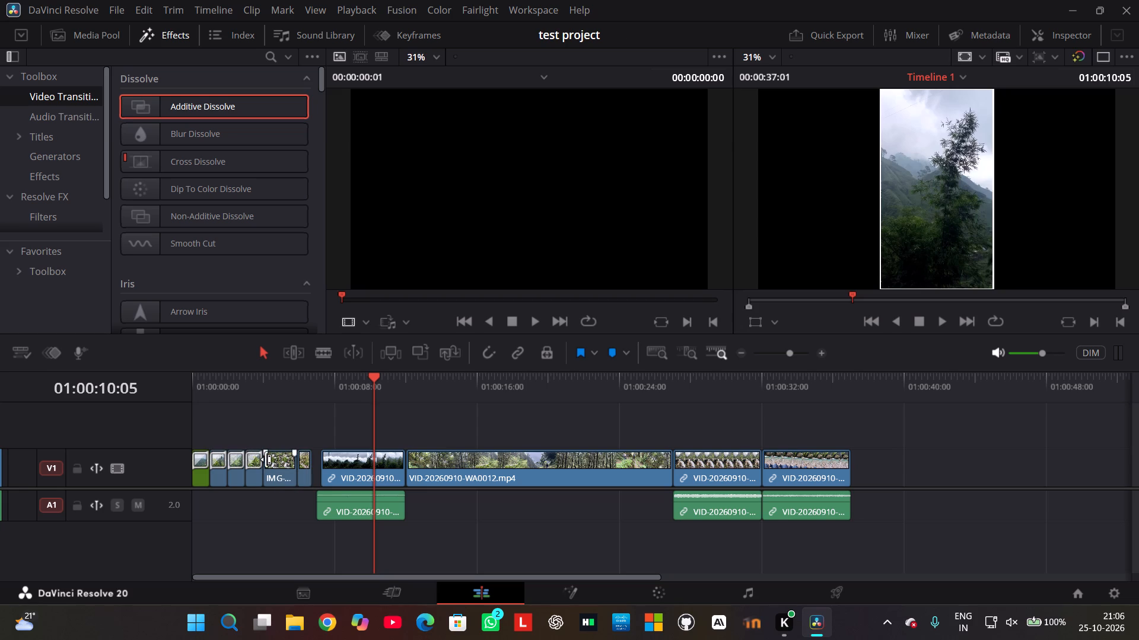
Roll the edit between the fourth and fifth photo clips later, lengthening the fourth photo.
{"action": "left_click_drag", "start_coordinate": [265, 459], "coordinate": [275, 460]}
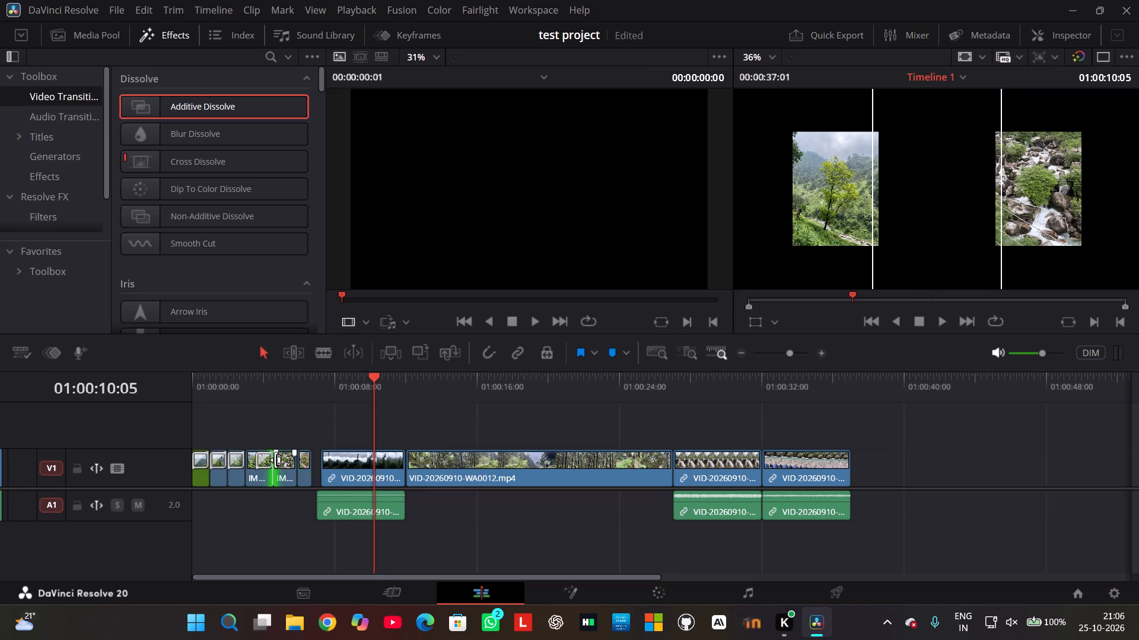
Move the sixth photo clip later, over the start of the first video clip, and extend the fifth photo to meet it.
{"action": "left_click_drag", "start_coordinate": [307, 460], "coordinate": [320, 463]}
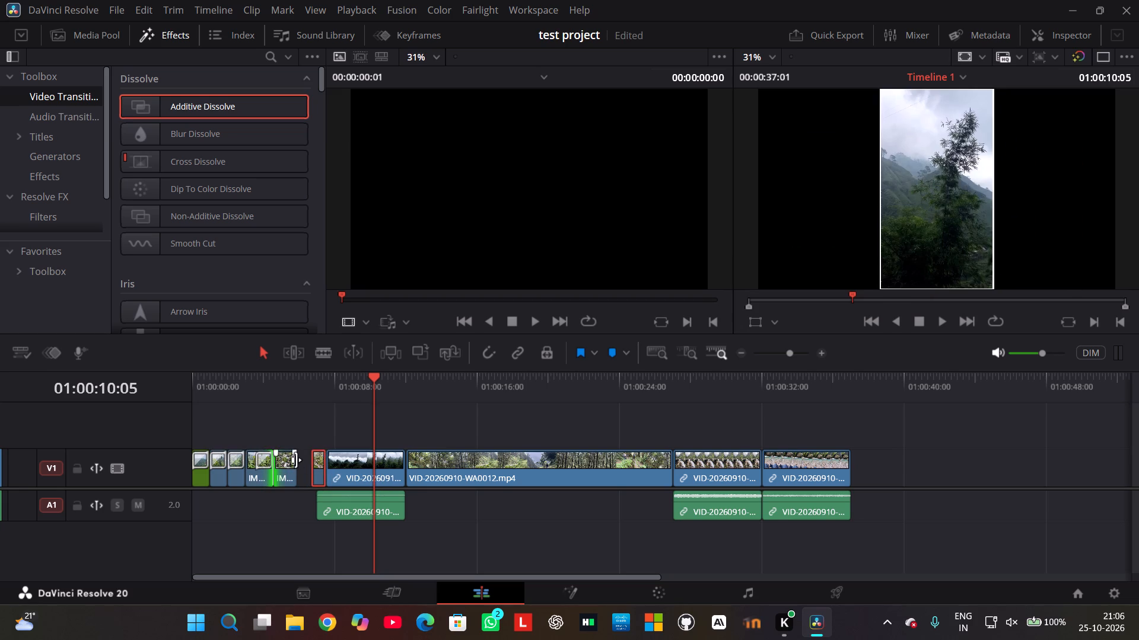
{"action": "left_click_drag", "start_coordinate": [296, 460], "coordinate": [312, 462]}
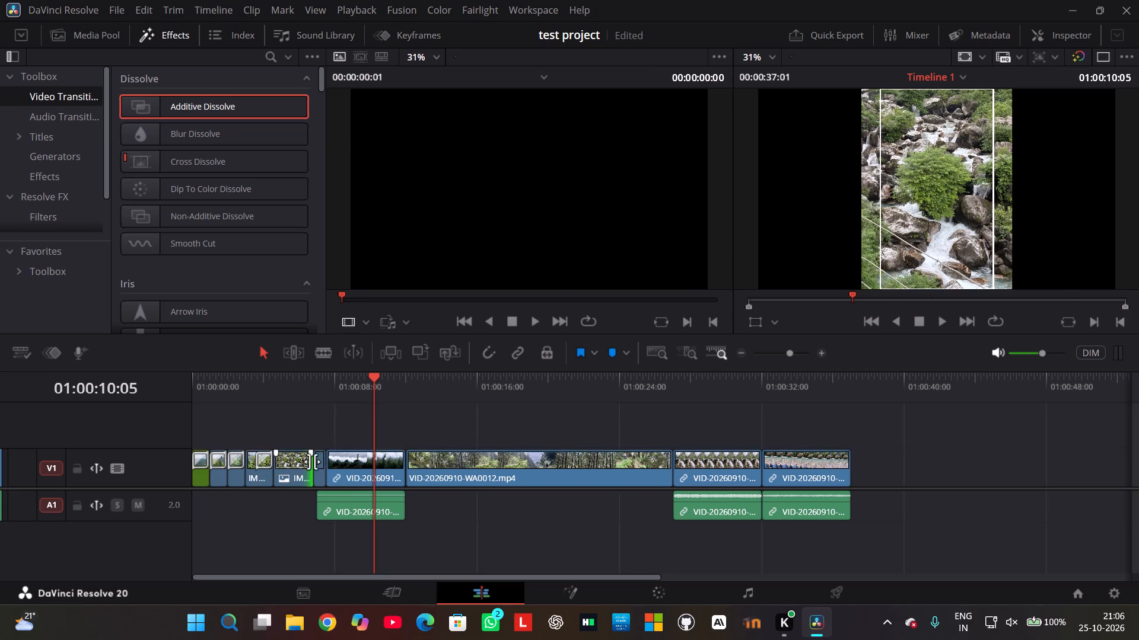
Roll the edit between the fourth and fifth photo clips slightly later again, lengthening the fourth photo further.
{"action": "left_click_drag", "start_coordinate": [276, 462], "coordinate": [284, 462]}
{"action": "left_click", "coordinate": [259, 504]}
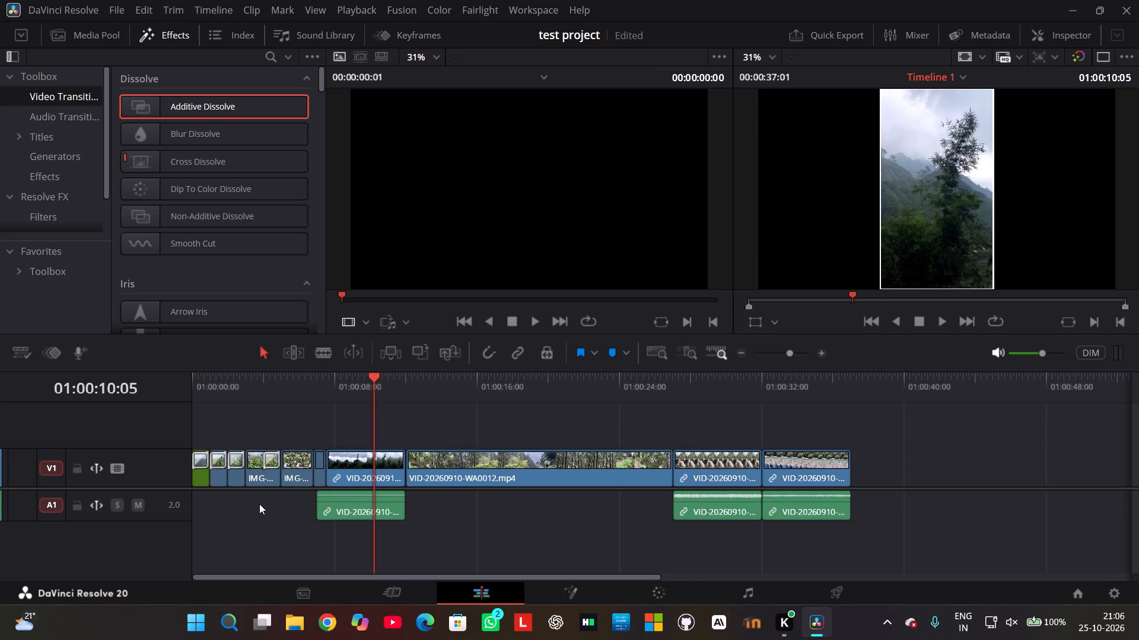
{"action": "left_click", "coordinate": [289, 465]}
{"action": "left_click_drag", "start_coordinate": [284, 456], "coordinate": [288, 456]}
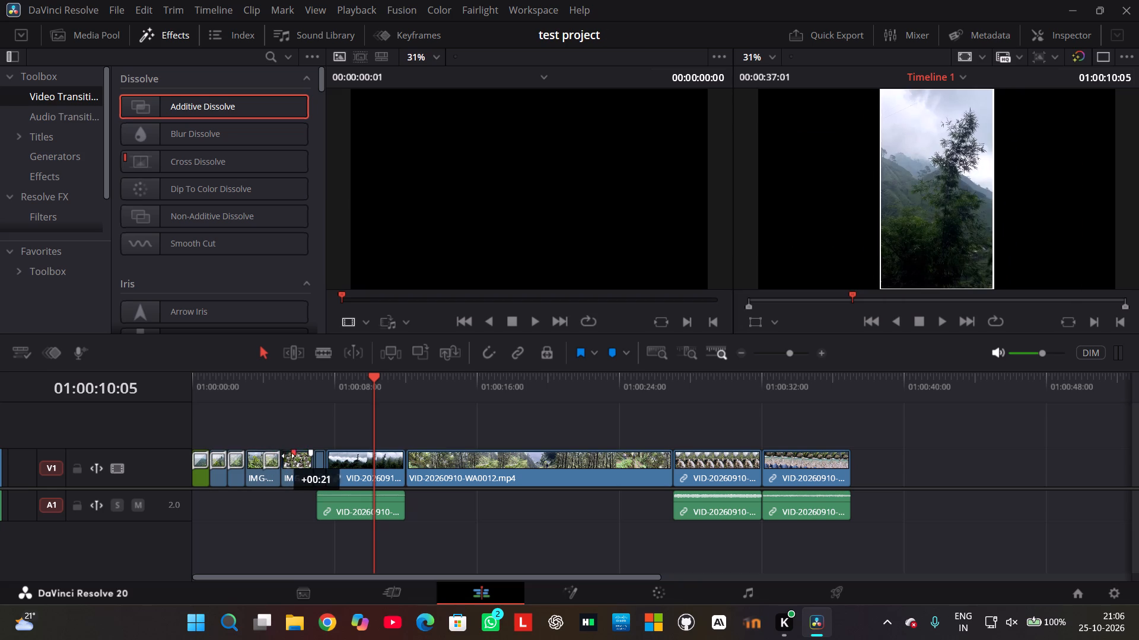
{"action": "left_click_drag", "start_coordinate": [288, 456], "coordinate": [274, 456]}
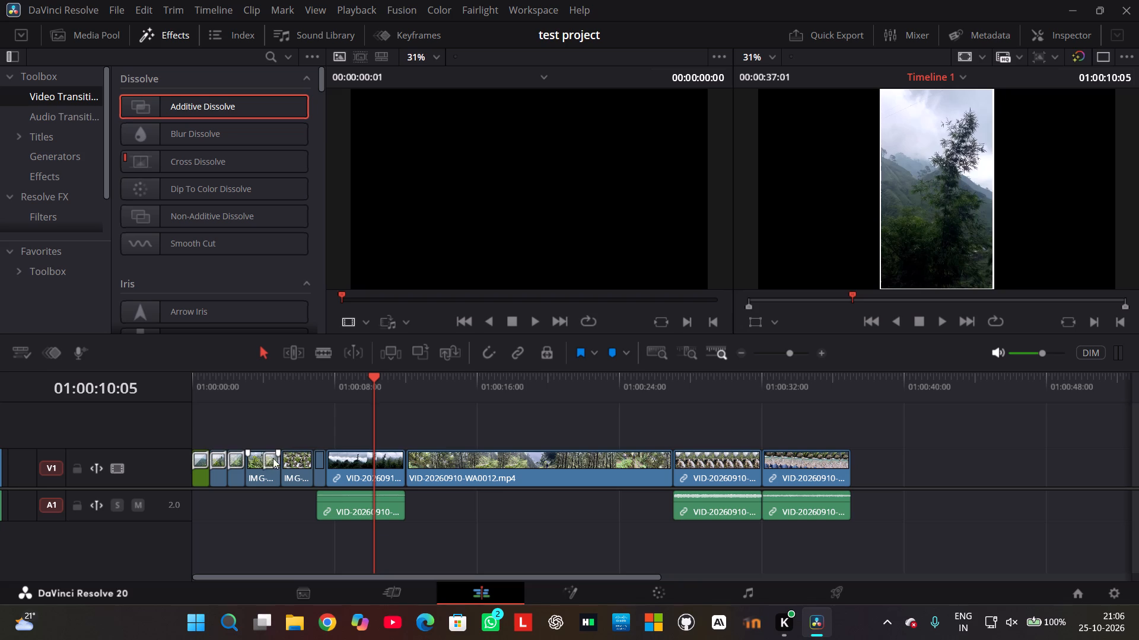
Extend the Additive Dissolve at the end of the fourth photo clip back to the clip's start.
{"action": "left_click", "coordinate": [272, 461]}
{"action": "left_click_drag", "start_coordinate": [266, 460], "coordinate": [259, 461]}
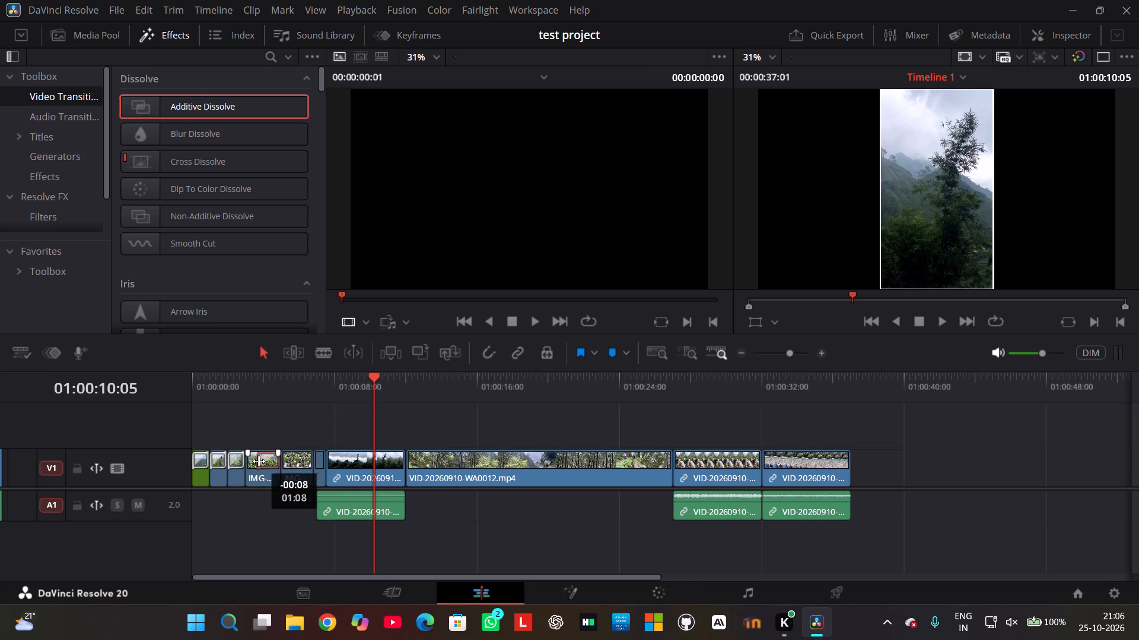
{"action": "left_click_drag", "start_coordinate": [259, 461], "coordinate": [249, 462]}
{"action": "left_click", "coordinate": [250, 463]}
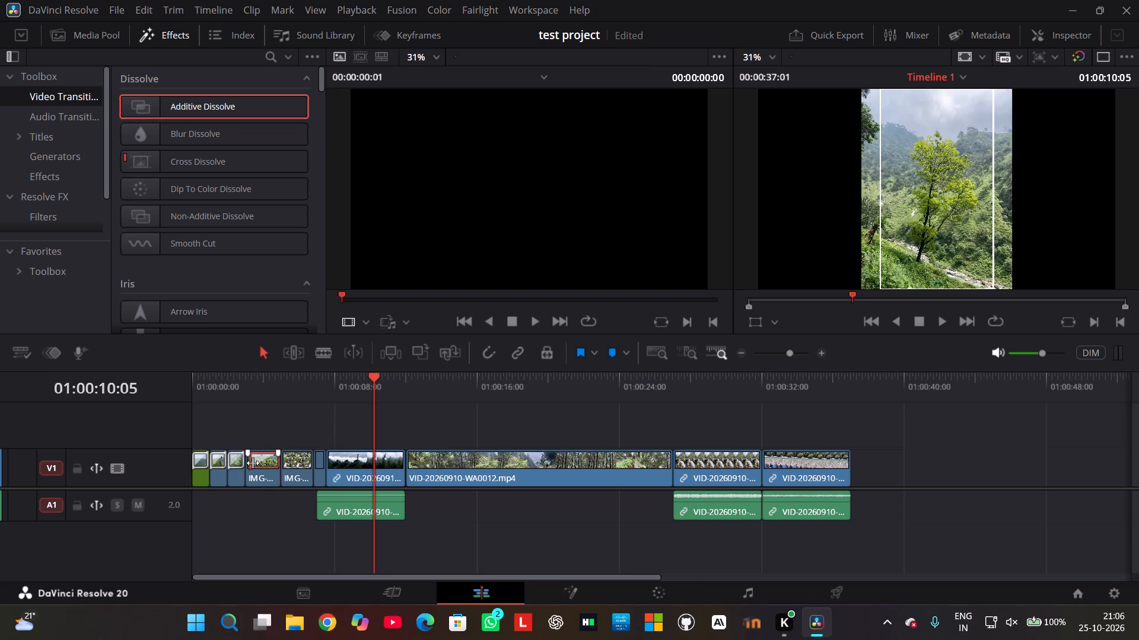
{"action": "left_click", "coordinate": [257, 510]}
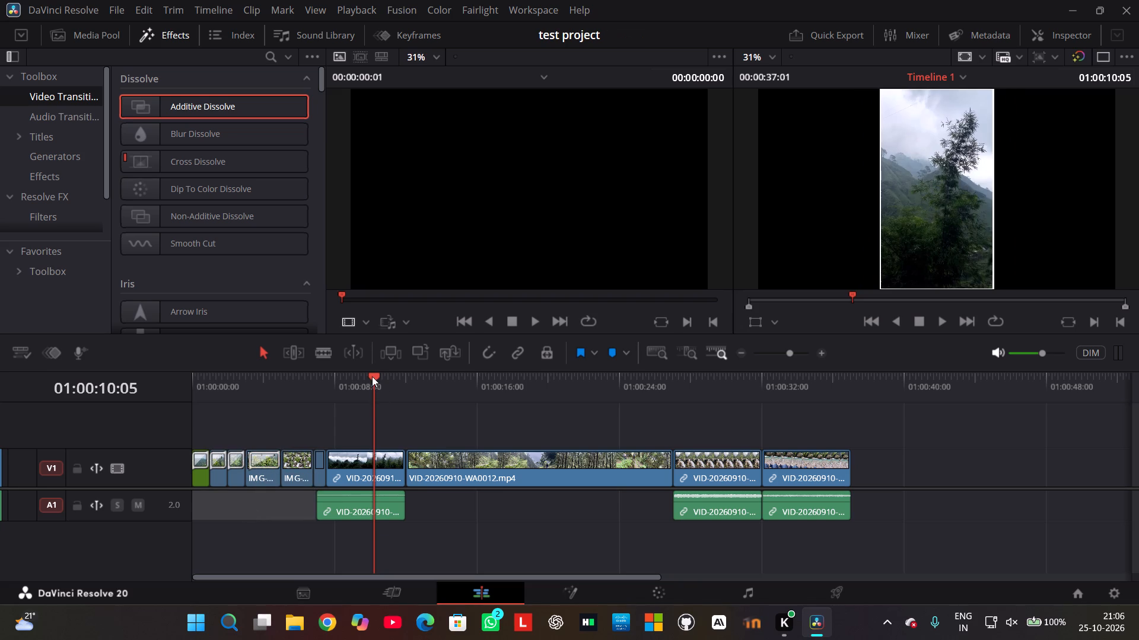
Play the timeline from its start into the first video clip, play it in reverse, and replay the fourth photo's dissolve.
{"action": "left_click_drag", "start_coordinate": [372, 376], "coordinate": [188, 391]}
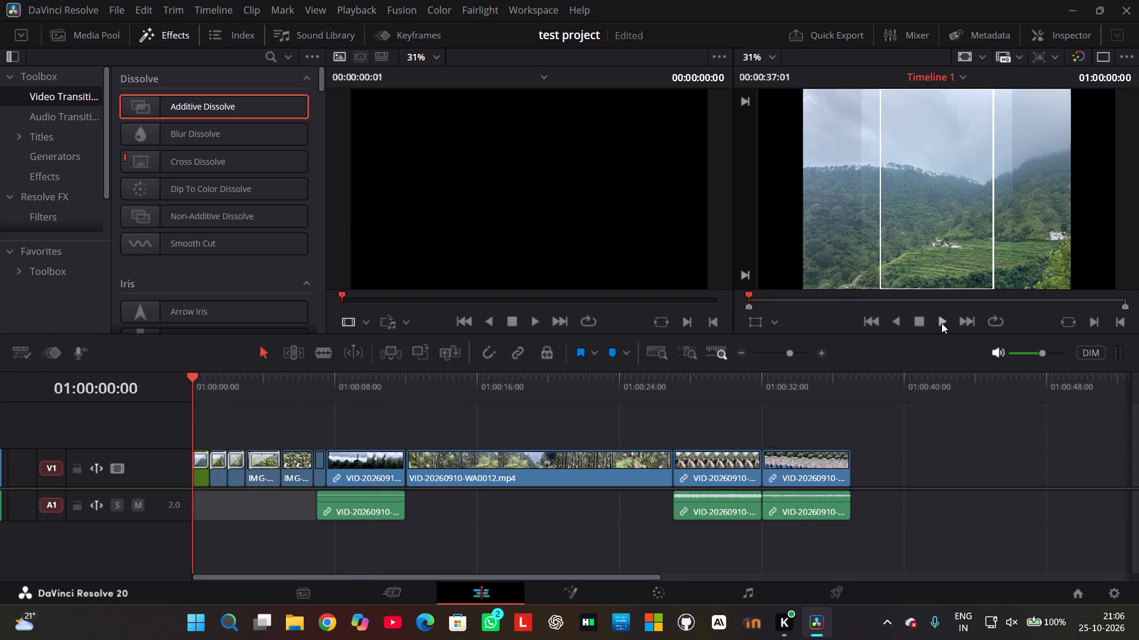
{"action": "left_click", "coordinate": [942, 322]}
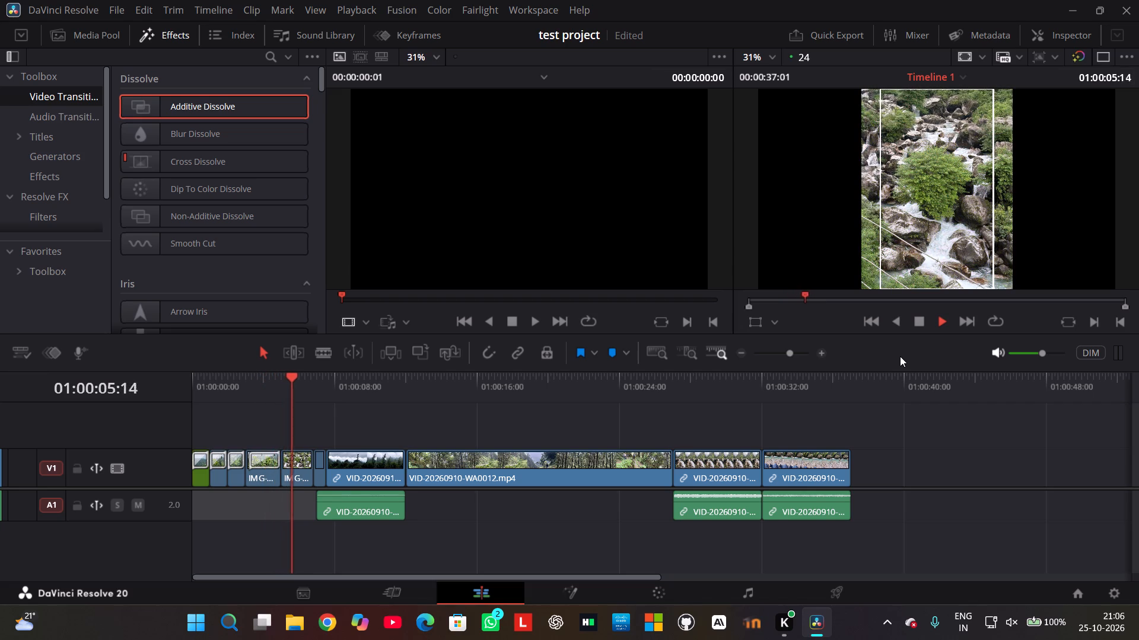
{"action": "left_click", "coordinate": [901, 318]}
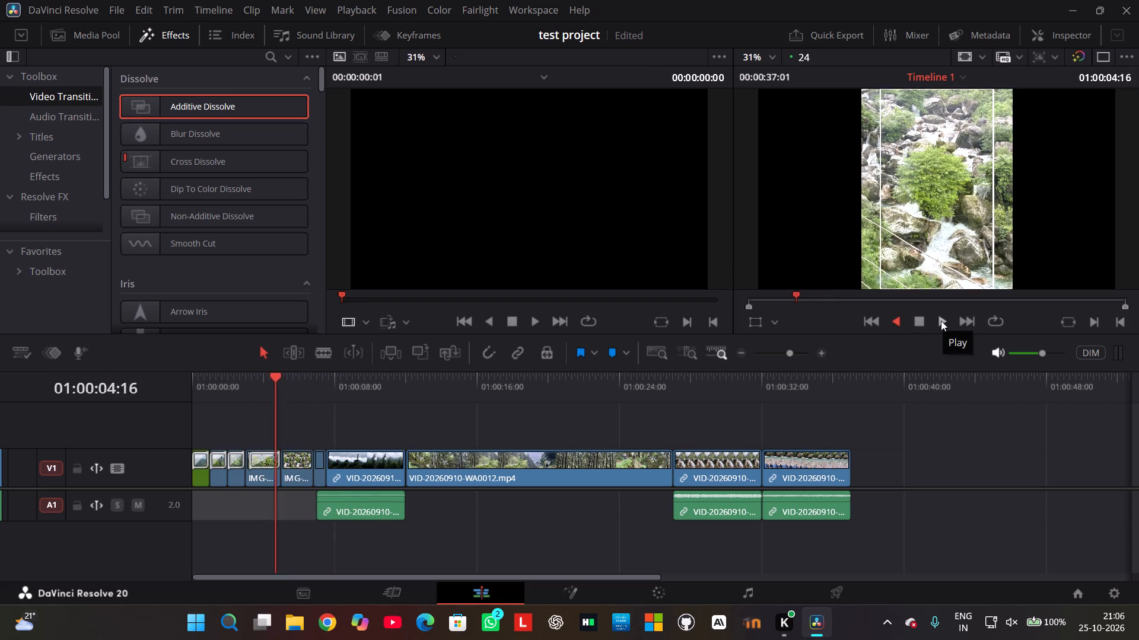
{"action": "left_click", "coordinate": [917, 322]}
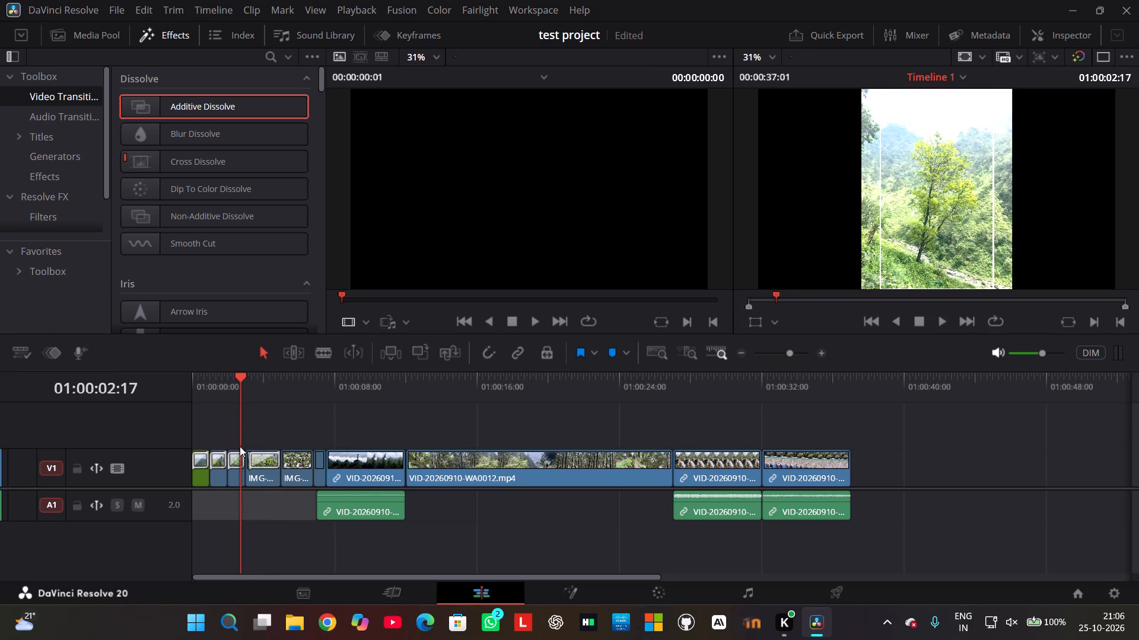
{"action": "left_click", "coordinate": [251, 458]}
{"action": "left_click", "coordinate": [940, 324]}
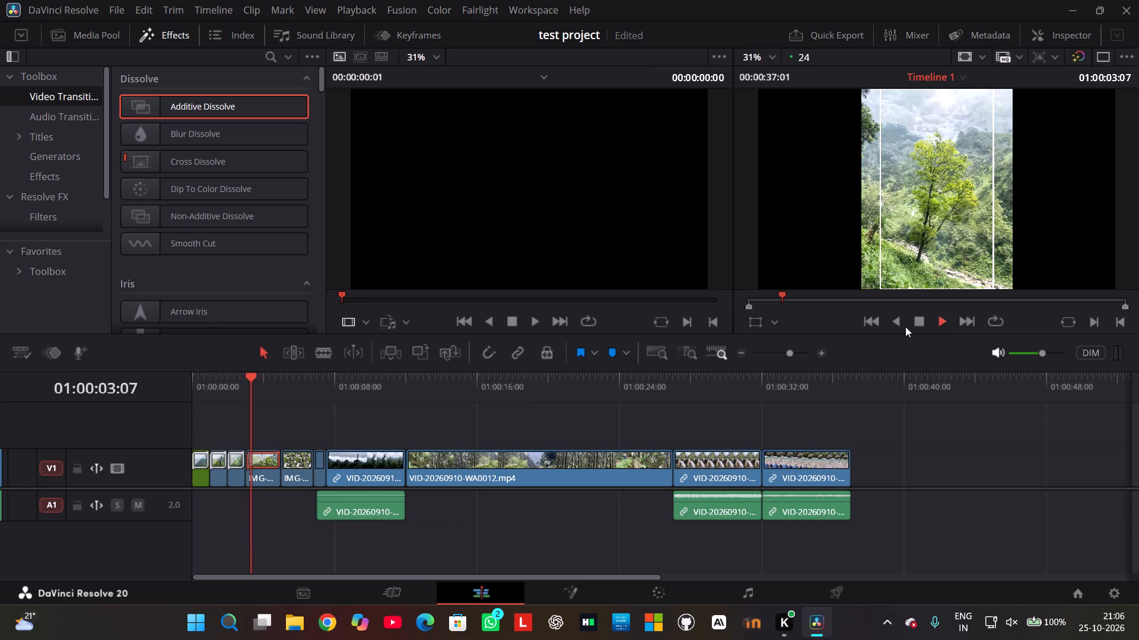
{"action": "left_click", "coordinate": [924, 328]}
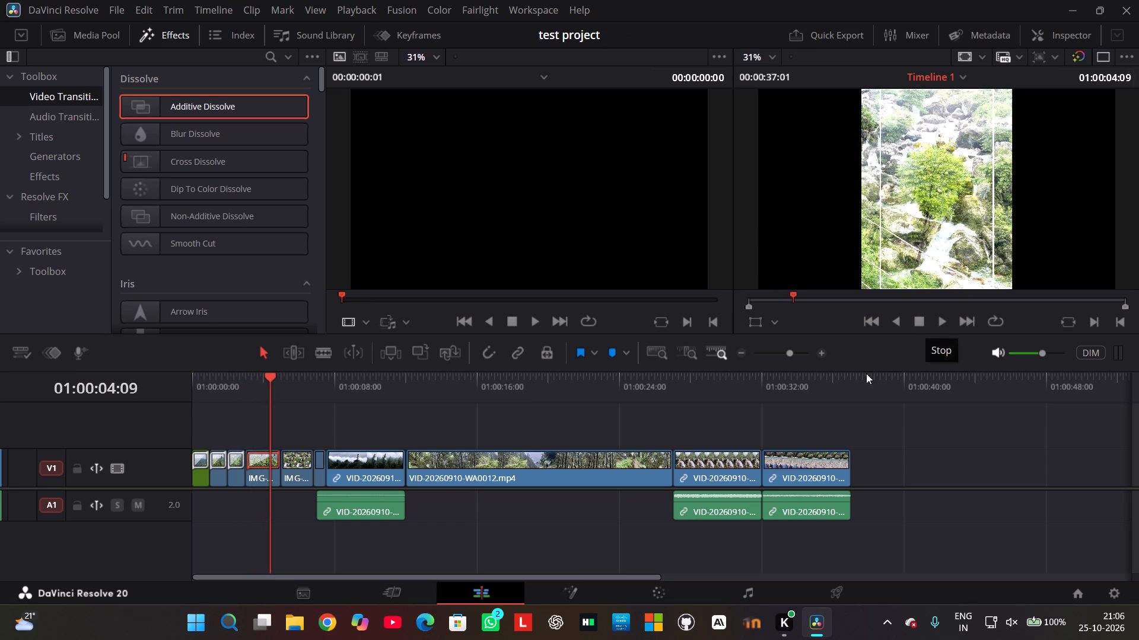
Add a fade-out of 02:00 to the fourth photo clip, spanning its whole length.
{"action": "left_click", "coordinate": [254, 456]}
{"action": "left_click_drag", "start_coordinate": [276, 452], "coordinate": [269, 453]}
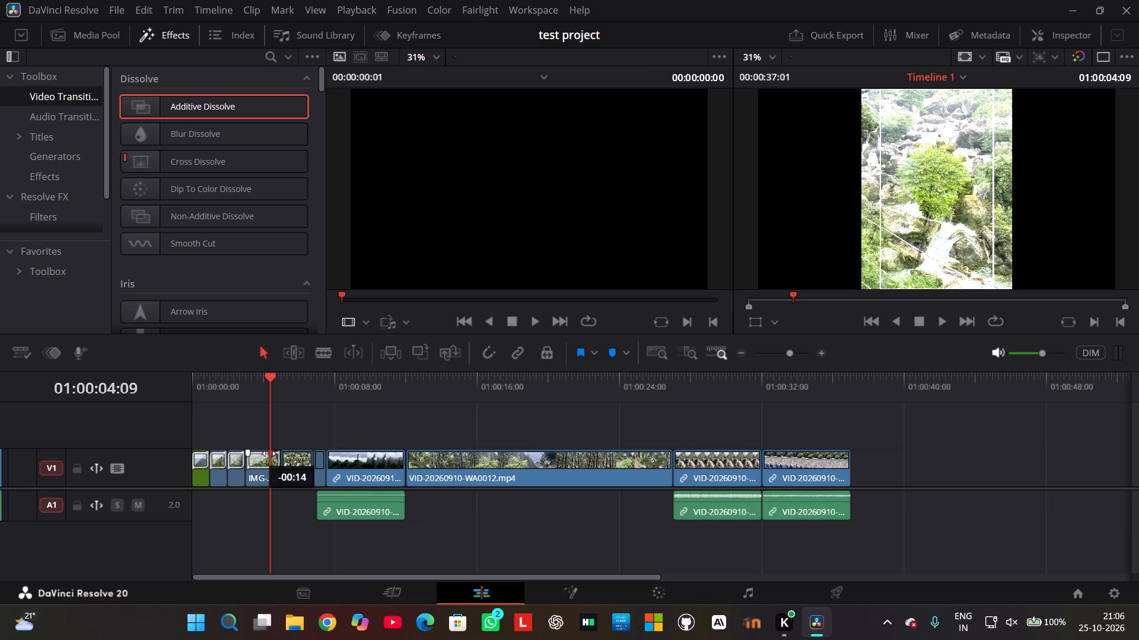
{"action": "left_click_drag", "start_coordinate": [269, 453], "coordinate": [244, 458]}
{"action": "left_click_drag", "start_coordinate": [244, 458], "coordinate": [243, 458]}
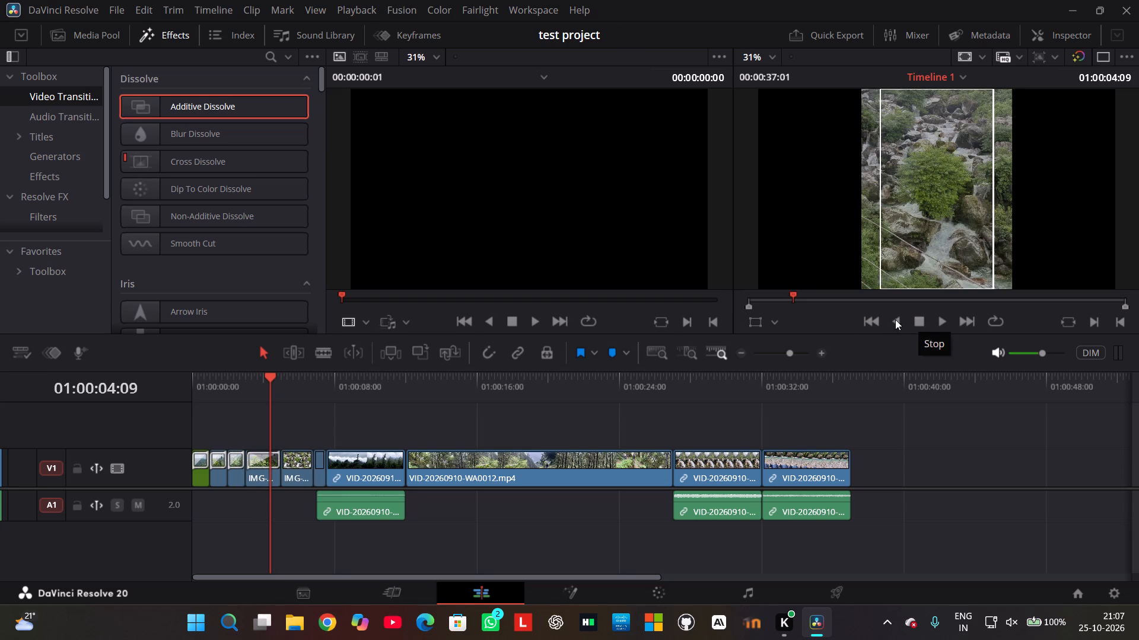
Move the playhead to the start of the fourth photo clip at 01:00:03:00 and play through into the fifth photo.
{"action": "left_click_drag", "start_coordinate": [265, 376], "coordinate": [251, 377]}
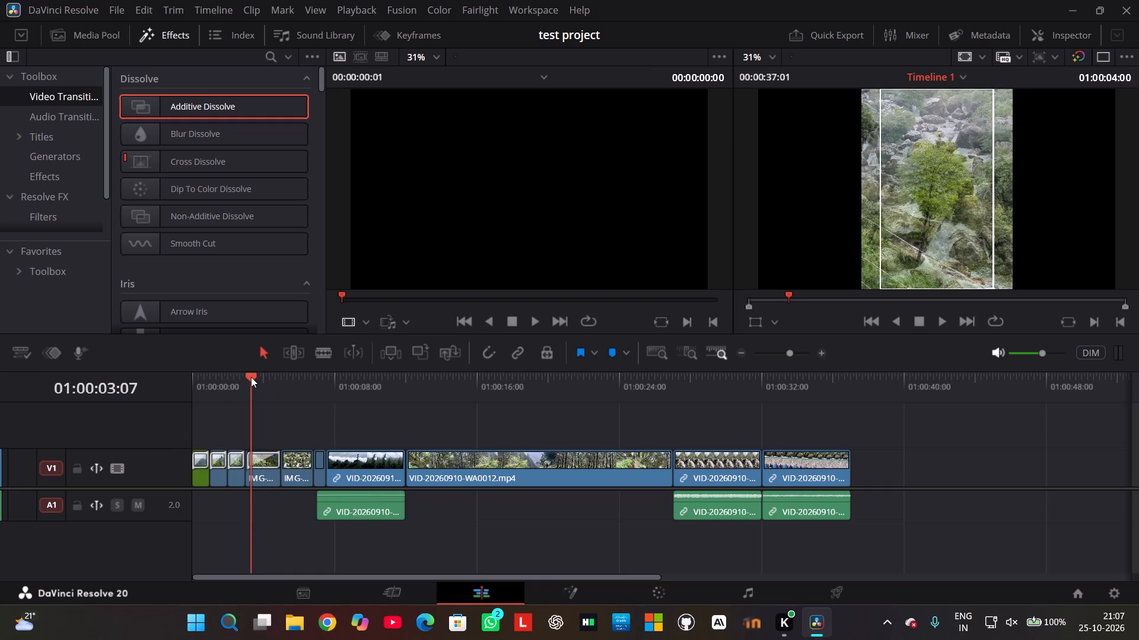
{"action": "left_click_drag", "start_coordinate": [251, 377], "coordinate": [246, 379]}
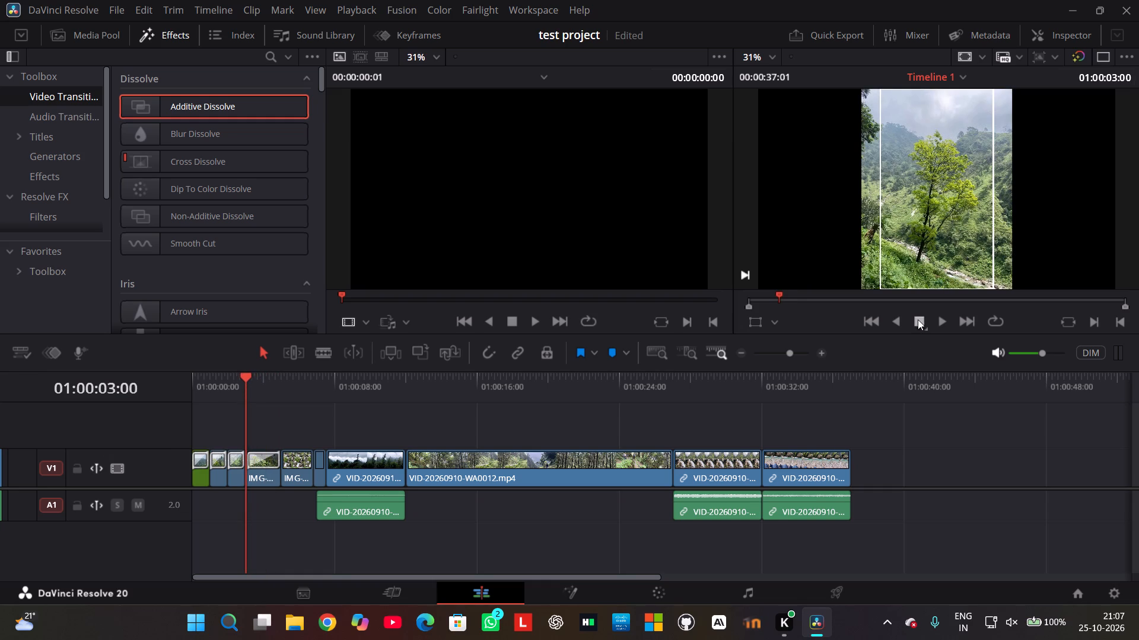
{"action": "left_click", "coordinate": [940, 318]}
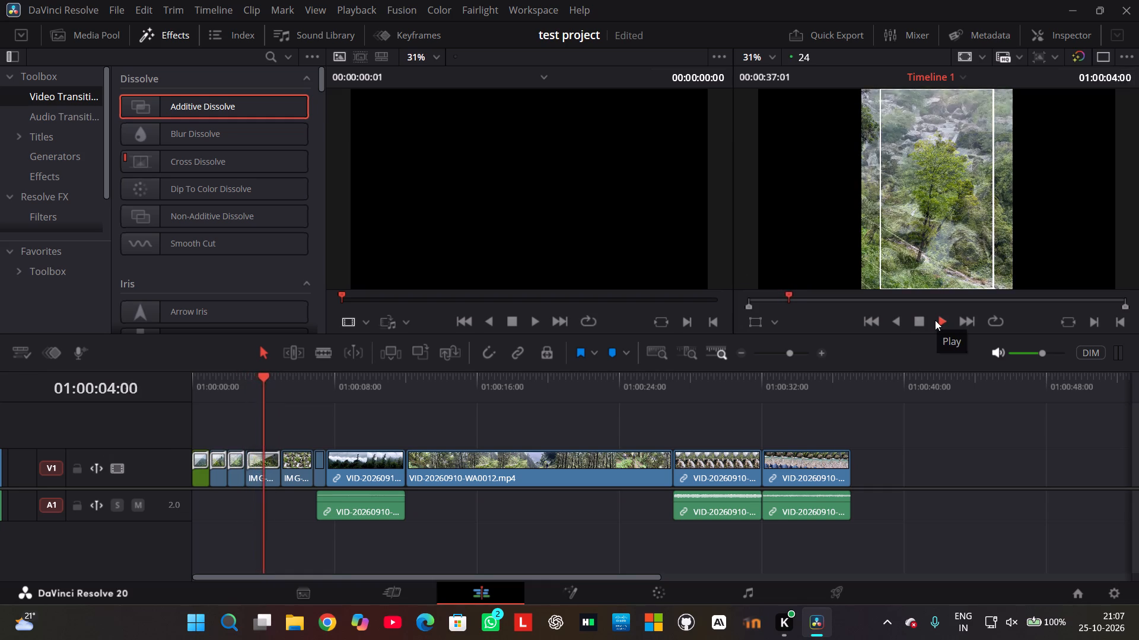
{"action": "left_click", "coordinate": [921, 322]}
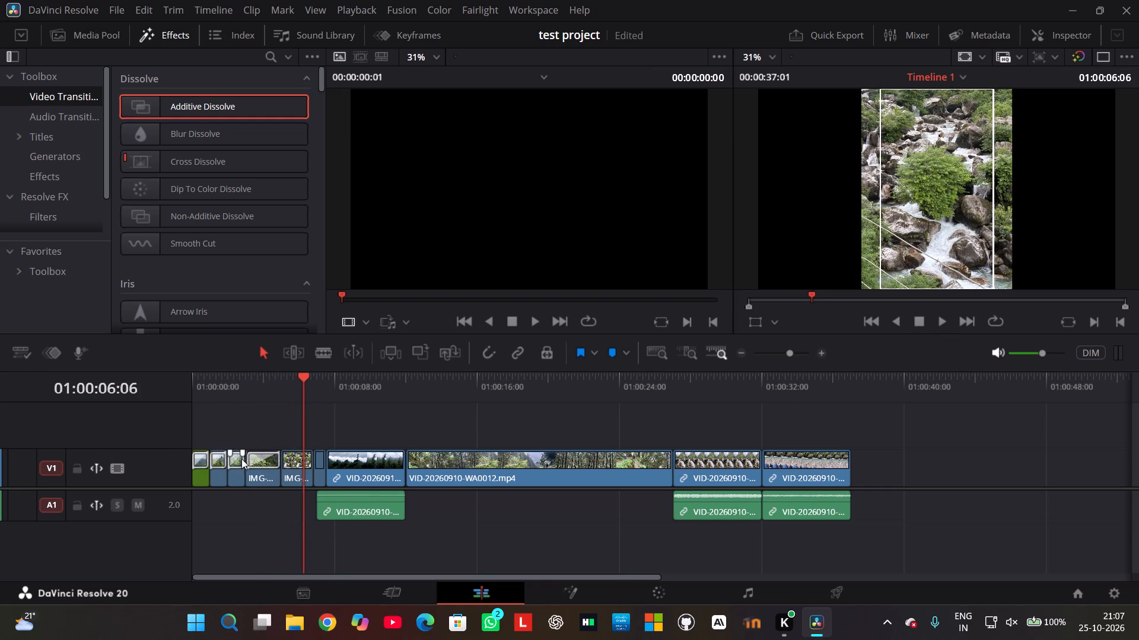
Add 01:00 fade-outs to the third, second and first photo clips, each spanning its clip's whole length.
{"action": "left_click_drag", "start_coordinate": [240, 453], "coordinate": [225, 455]}
{"action": "left_click_drag", "start_coordinate": [225, 457], "coordinate": [222, 457]}
{"action": "left_click_drag", "start_coordinate": [222, 457], "coordinate": [212, 456]}
{"action": "left_click_drag", "start_coordinate": [205, 454], "coordinate": [198, 455]}
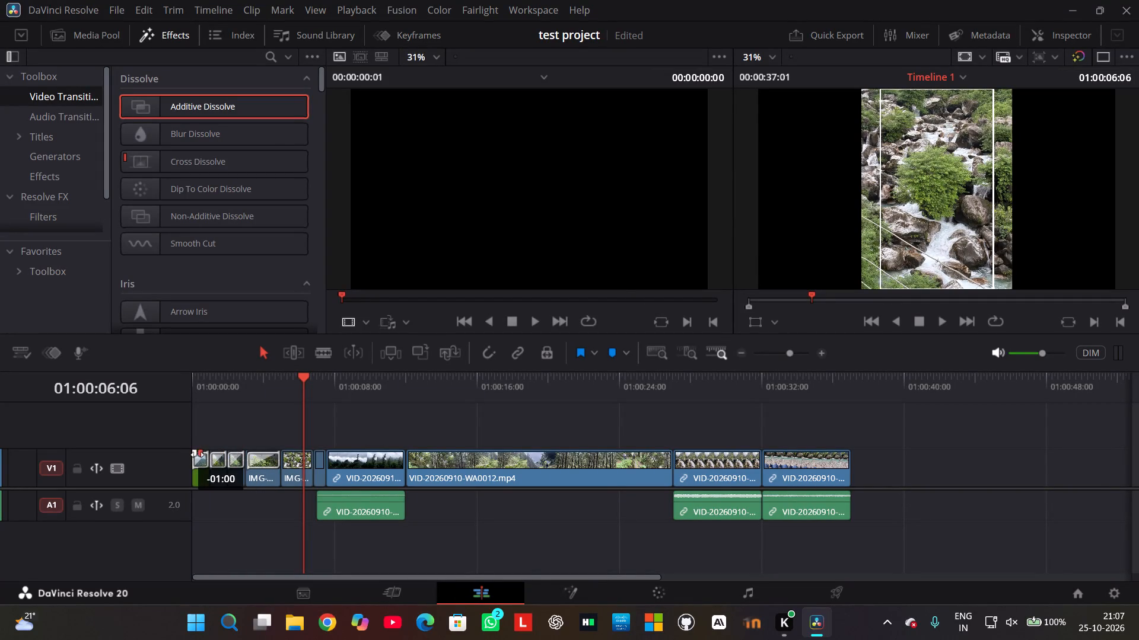
{"action": "left_click_drag", "start_coordinate": [198, 455], "coordinate": [192, 455]}
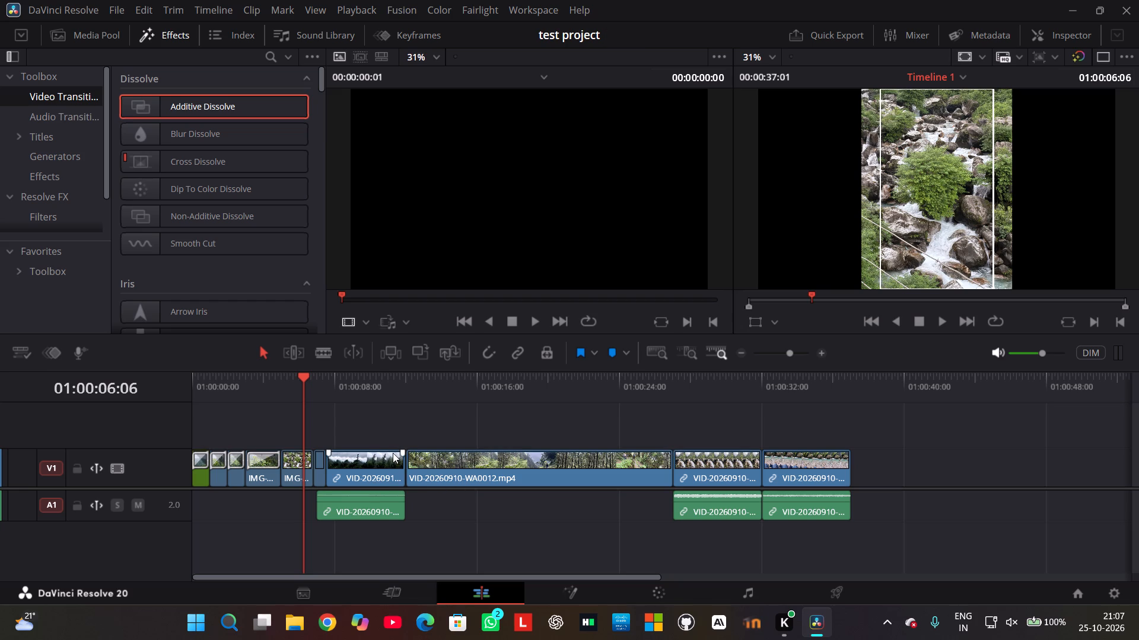
Add a fade-out to the first video clip, spanning its whole length.
{"action": "left_click_drag", "start_coordinate": [400, 454], "coordinate": [358, 454]}
{"action": "left_click_drag", "start_coordinate": [358, 454], "coordinate": [324, 455]}
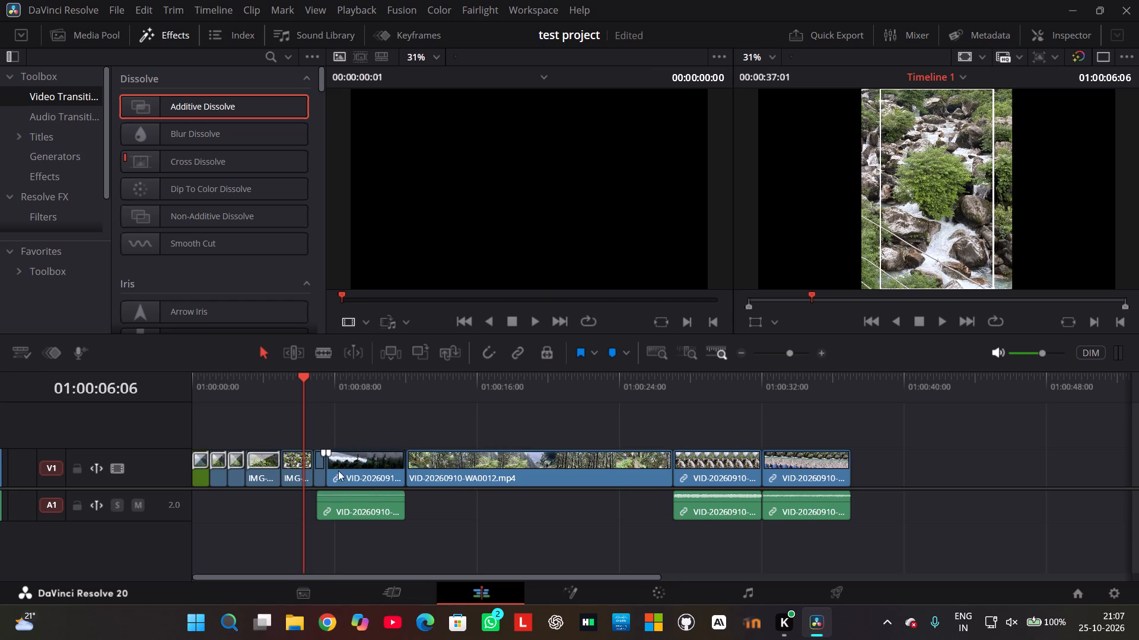
Roll the edit between the sixth photo and the first video later so the photo lasts about 02:04.
{"action": "left_click", "coordinate": [325, 459]}
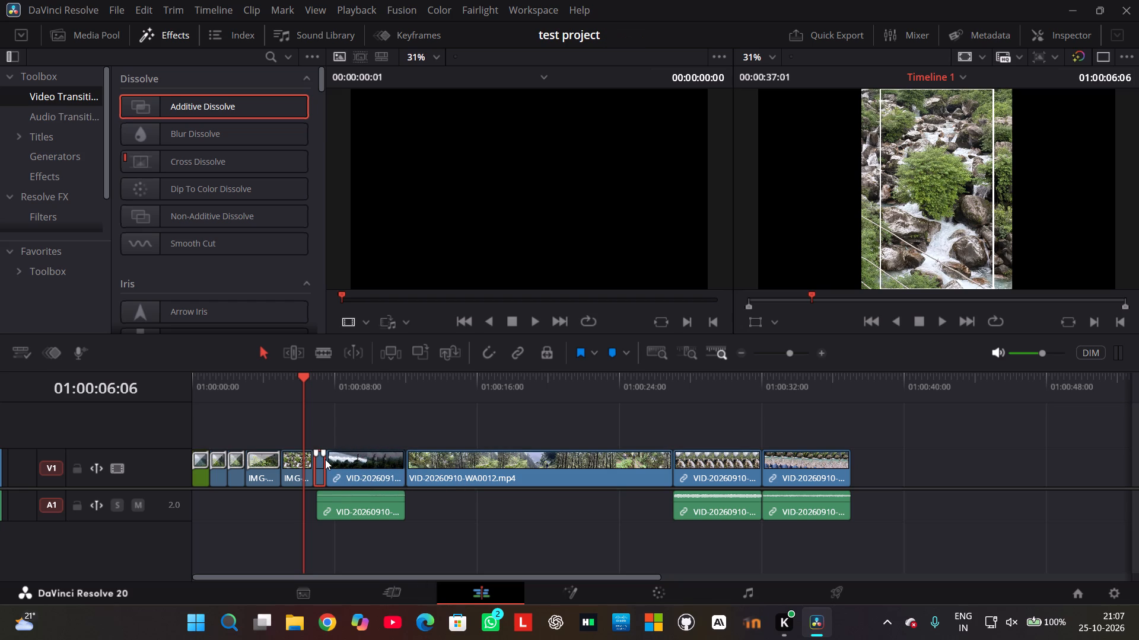
{"action": "left_click_drag", "start_coordinate": [327, 462], "coordinate": [353, 462]}
{"action": "left_click", "coordinate": [334, 462]}
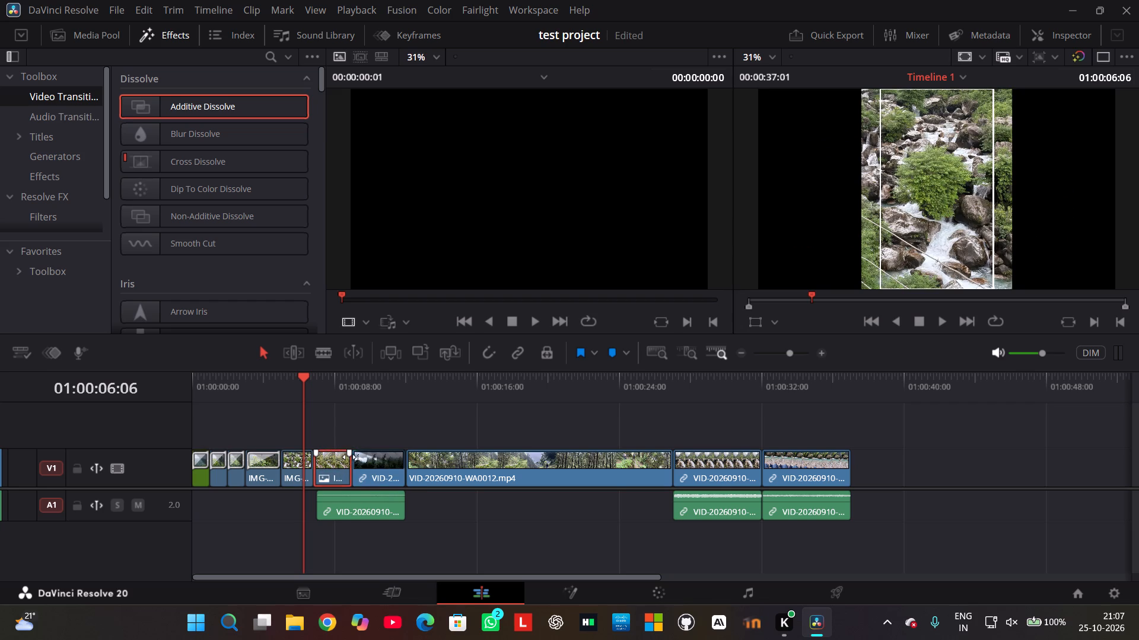
Add a fade-out to the sixth photo clip, spanning its whole length.
{"action": "left_click_drag", "start_coordinate": [349, 457], "coordinate": [322, 459]}
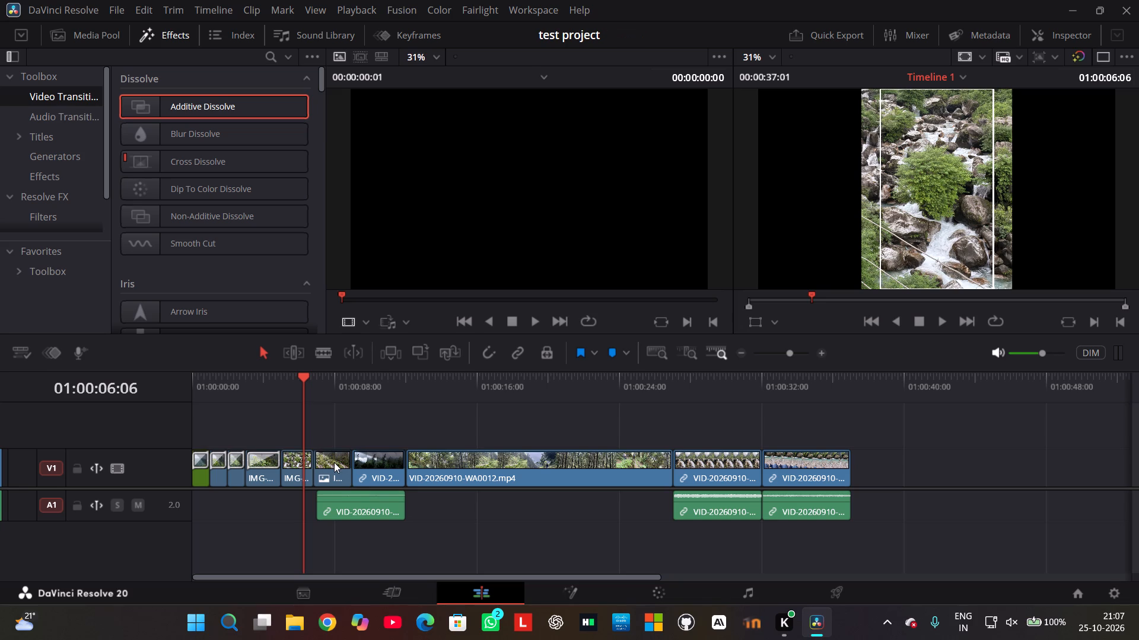
{"action": "left_click", "coordinate": [334, 462]}
{"action": "left_click", "coordinate": [329, 459]}
{"action": "left_click", "coordinate": [345, 459]}
{"action": "left_click", "coordinate": [329, 459]}
{"action": "left_click", "coordinate": [368, 457]}
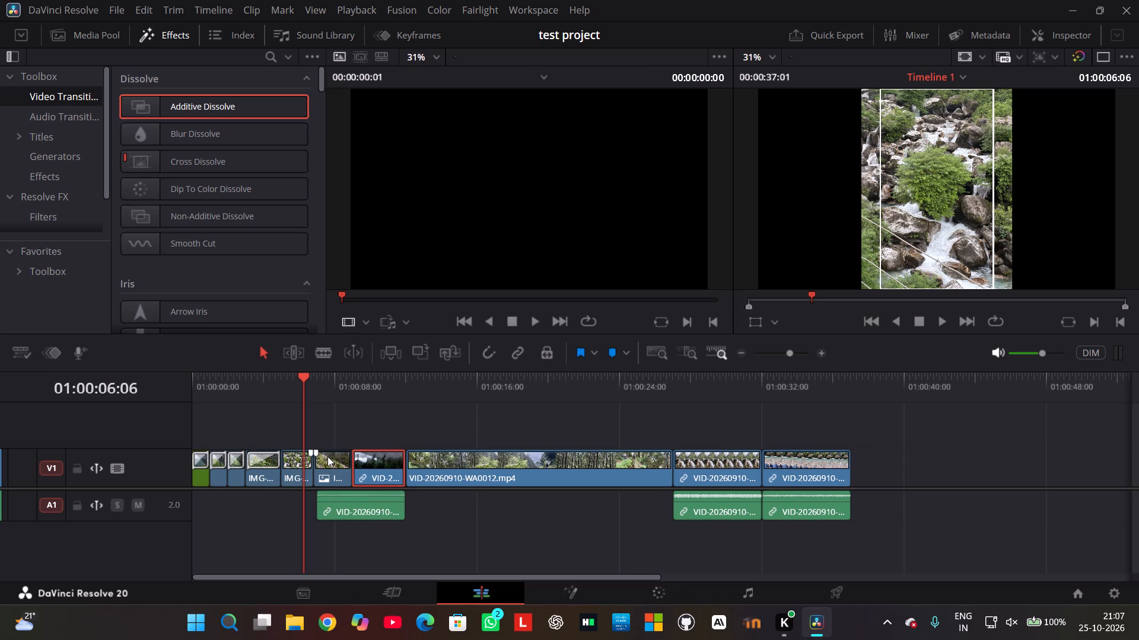
{"action": "left_click", "coordinate": [311, 453]}
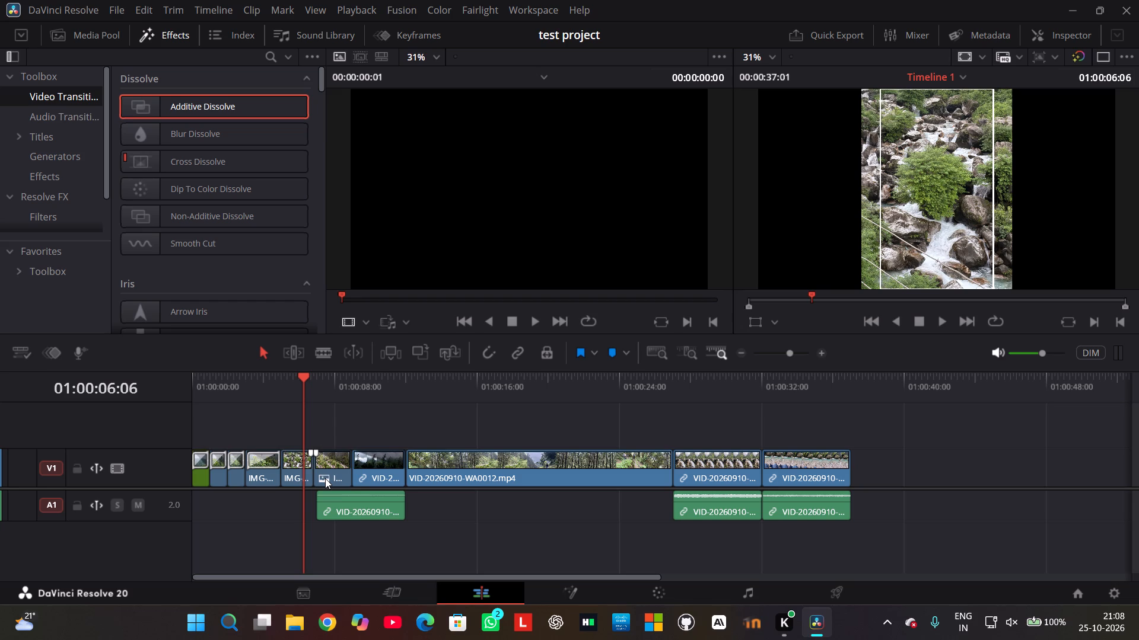
Play the timeline from 01:00:00:09 through the photo clips and first video into VID-20260910-WA0012.mp4.
{"action": "left_click_drag", "start_coordinate": [305, 374], "coordinate": [199, 388]}
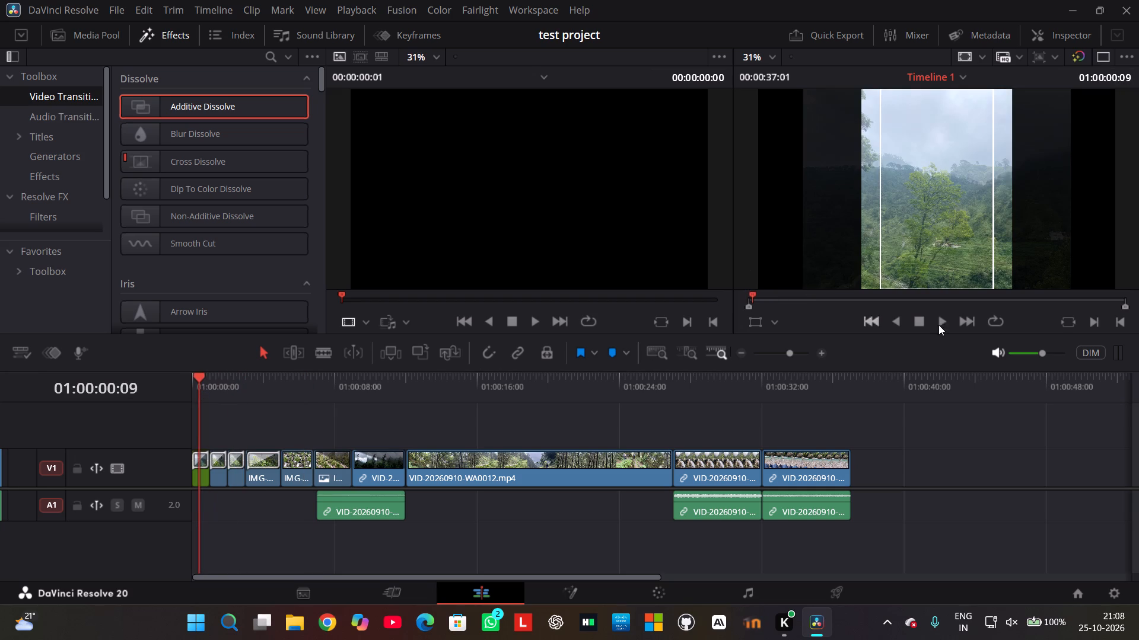
{"action": "left_click", "coordinate": [941, 320]}
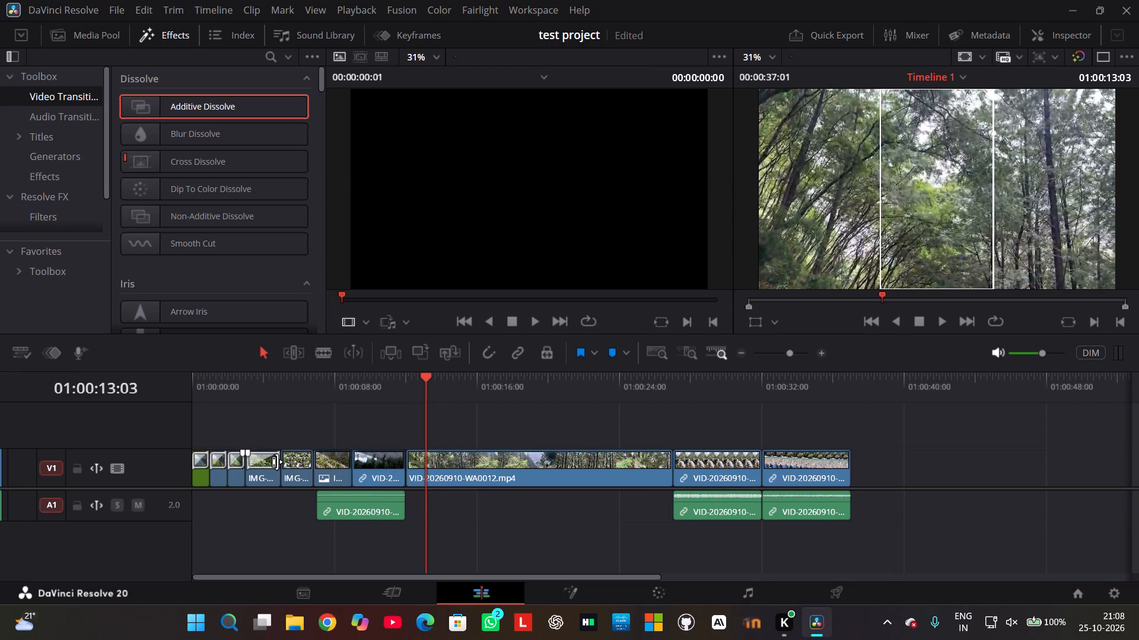
Roll the edit between the fourth and fifth photo clips about half a second later.
{"action": "left_click_drag", "start_coordinate": [279, 460], "coordinate": [289, 457]}
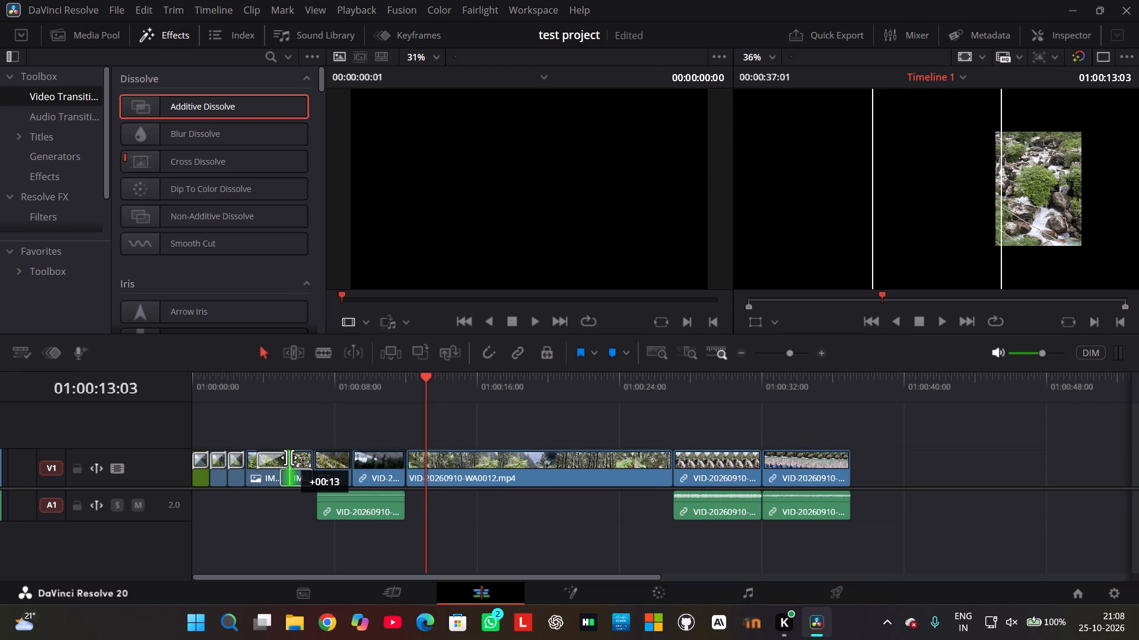
{"action": "left_click_drag", "start_coordinate": [289, 457], "coordinate": [287, 459]}
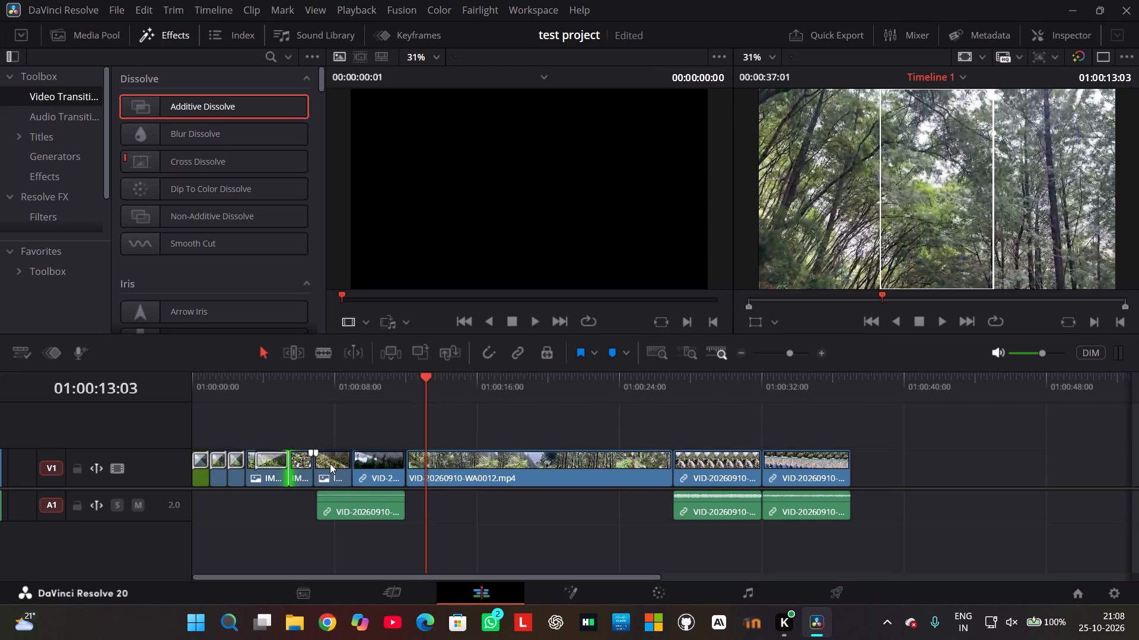
Open the sixth photo clip and the last video clip in the source viewer.
{"action": "left_click", "coordinate": [330, 463]}
{"action": "left_click_drag", "start_coordinate": [330, 462], "coordinate": [343, 463]}
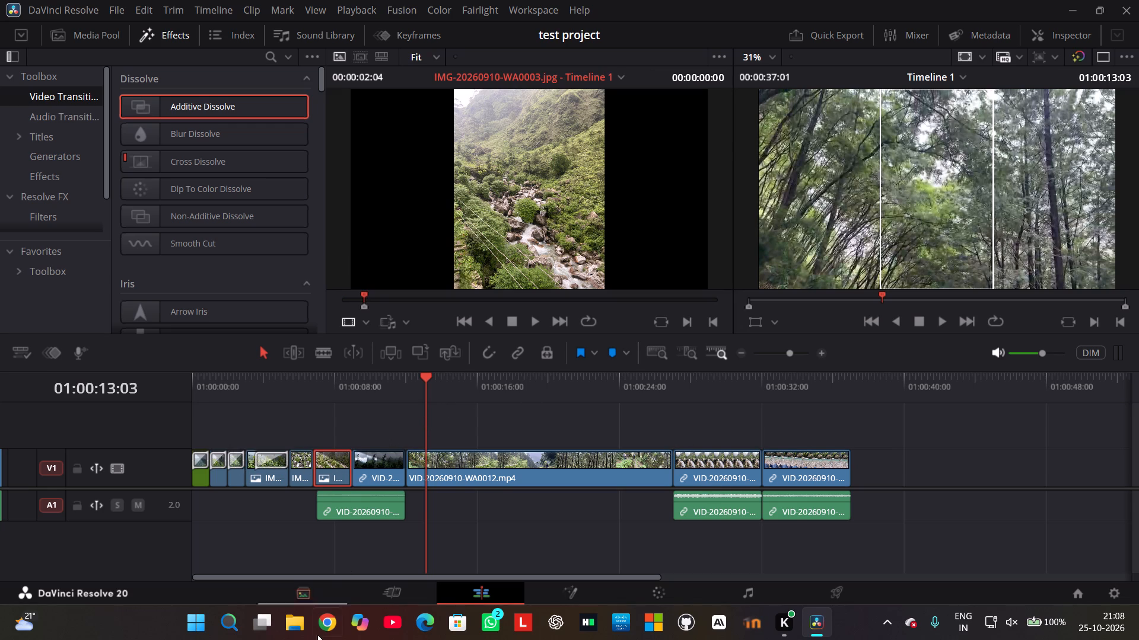
{"action": "left_click", "coordinate": [787, 457]}
{"action": "left_click_drag", "start_coordinate": [787, 457], "coordinate": [798, 456]}
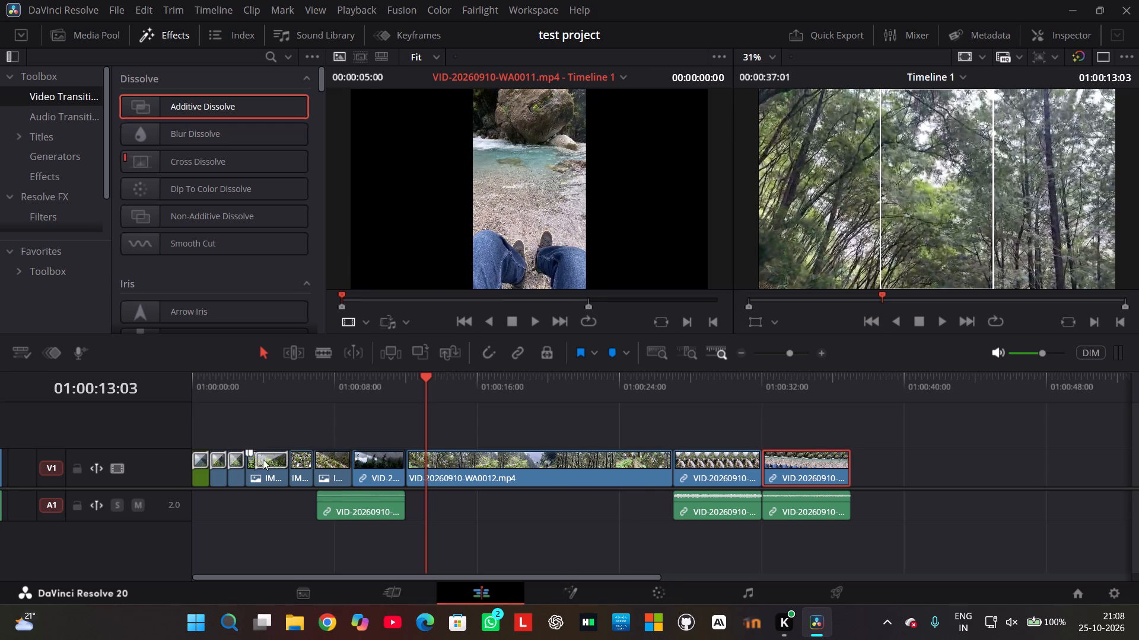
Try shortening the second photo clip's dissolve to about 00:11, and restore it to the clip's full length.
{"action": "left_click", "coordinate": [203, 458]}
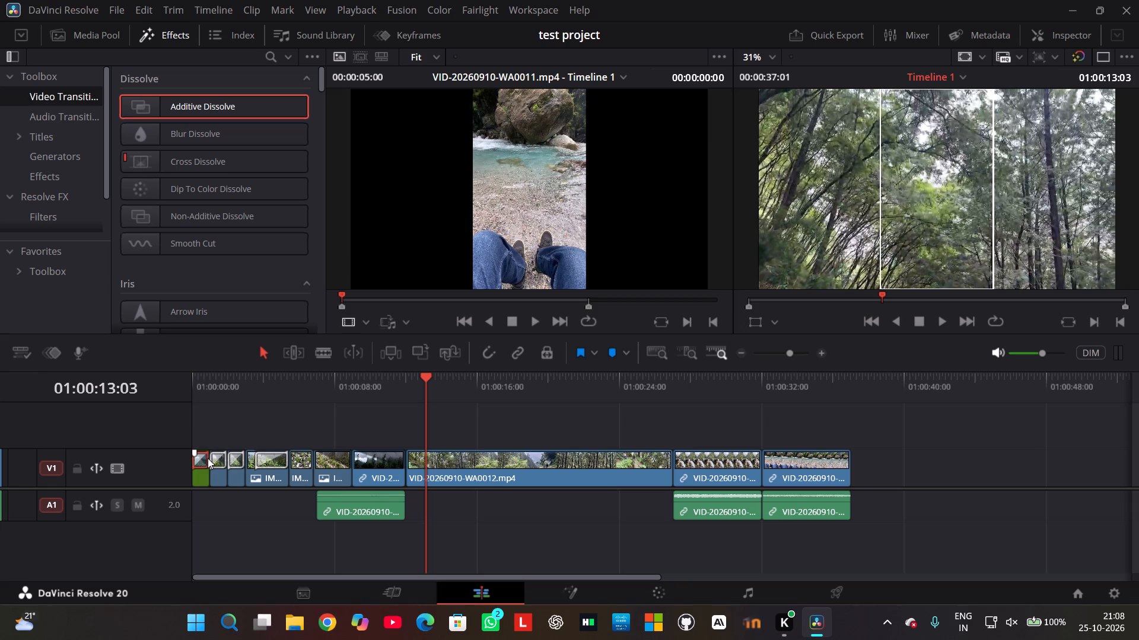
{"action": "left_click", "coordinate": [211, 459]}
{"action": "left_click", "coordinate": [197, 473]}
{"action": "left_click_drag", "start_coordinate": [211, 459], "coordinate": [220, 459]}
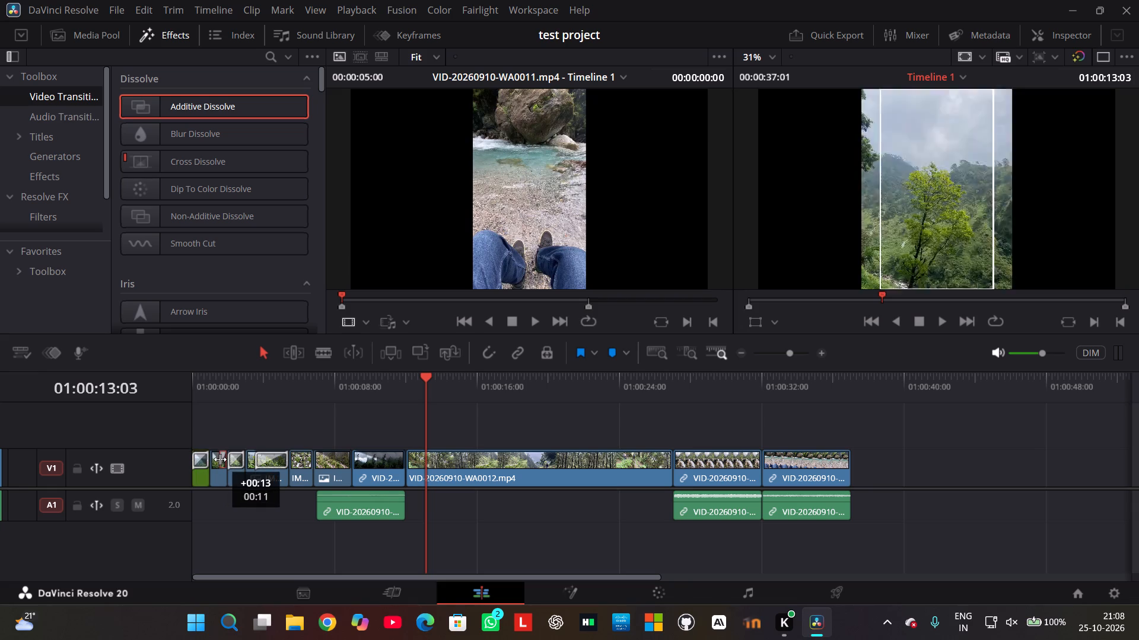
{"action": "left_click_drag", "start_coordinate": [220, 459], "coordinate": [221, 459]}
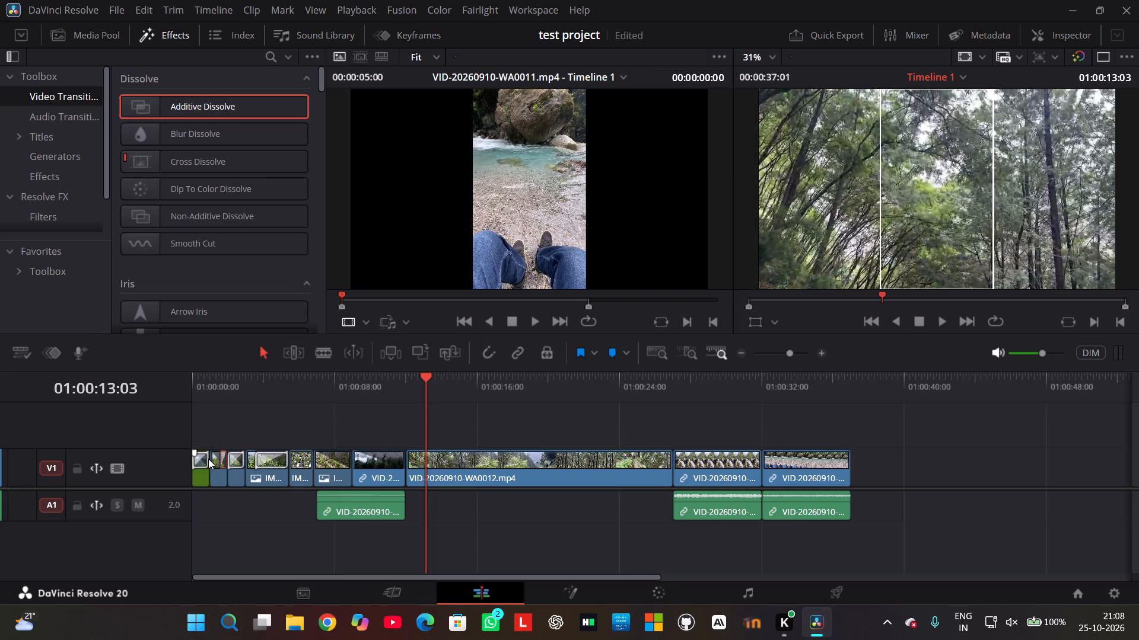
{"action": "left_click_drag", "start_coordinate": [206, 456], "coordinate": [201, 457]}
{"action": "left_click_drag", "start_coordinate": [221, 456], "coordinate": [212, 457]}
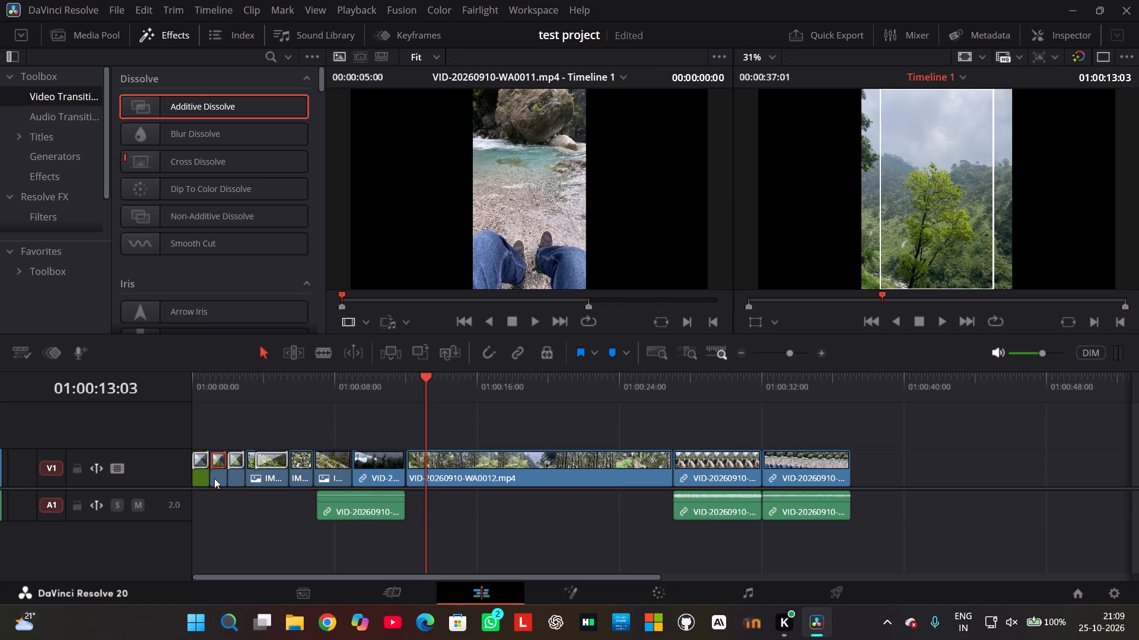
Roll the edits after the fifth photo, sixth photo and first video about one second later each, the last to the playhead at 01:00:13:03.
{"action": "left_click", "coordinate": [214, 478]}
{"action": "left_click", "coordinate": [231, 475]}
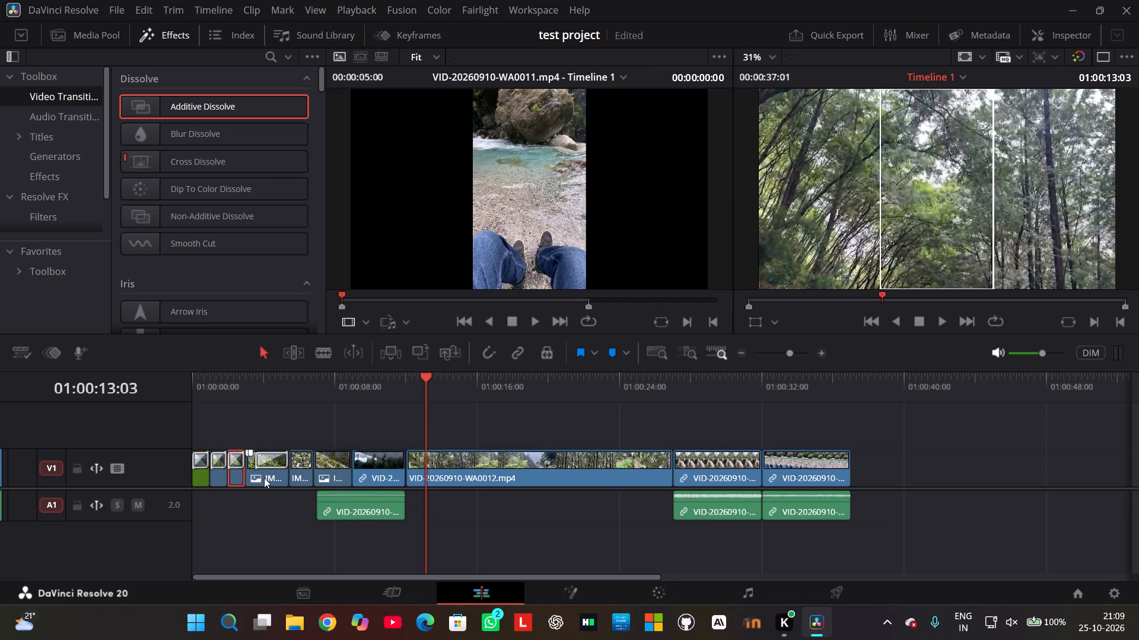
{"action": "left_click", "coordinate": [264, 478]}
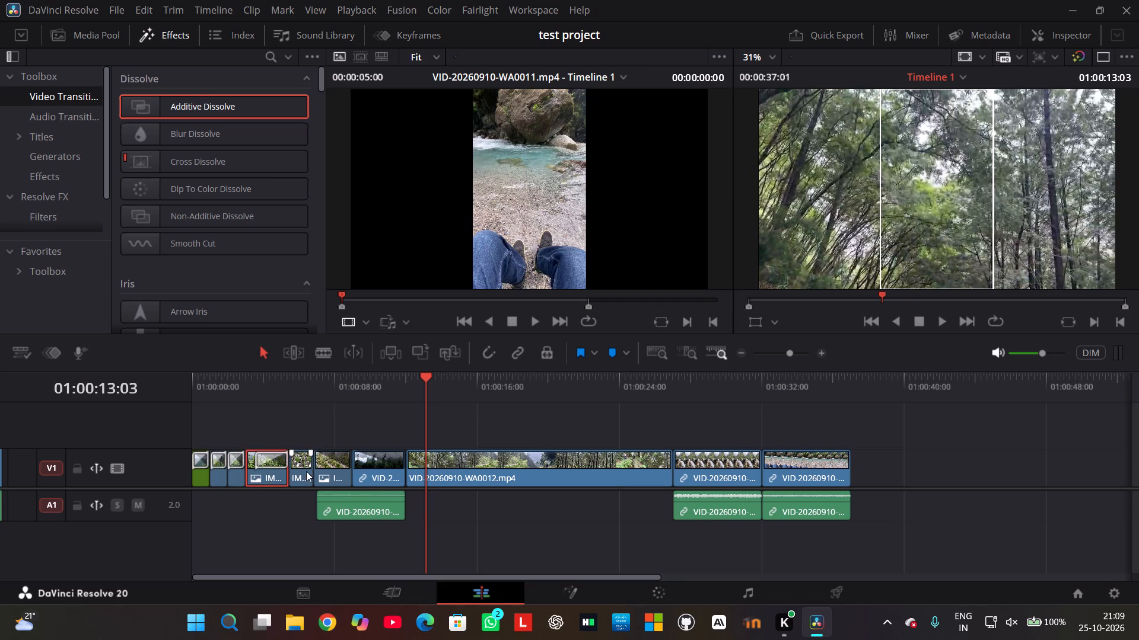
{"action": "left_click_drag", "start_coordinate": [310, 460], "coordinate": [330, 460]}
{"action": "left_click_drag", "start_coordinate": [352, 465], "coordinate": [375, 469]}
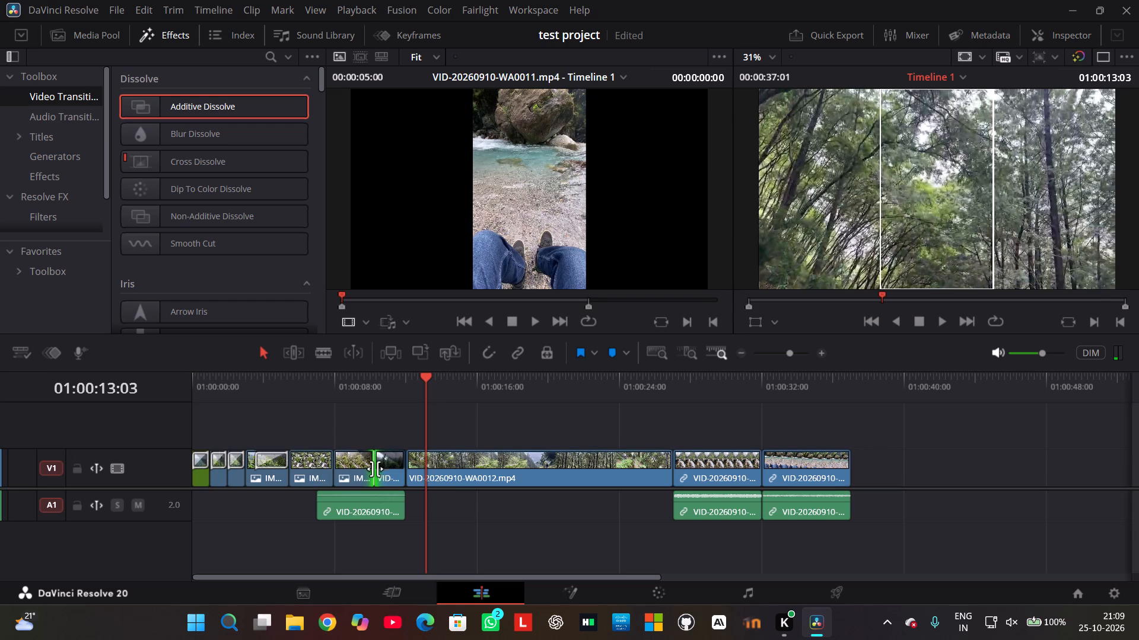
{"action": "left_click_drag", "start_coordinate": [404, 464], "coordinate": [422, 464]}
{"action": "left_click_drag", "start_coordinate": [405, 463], "coordinate": [424, 462]}
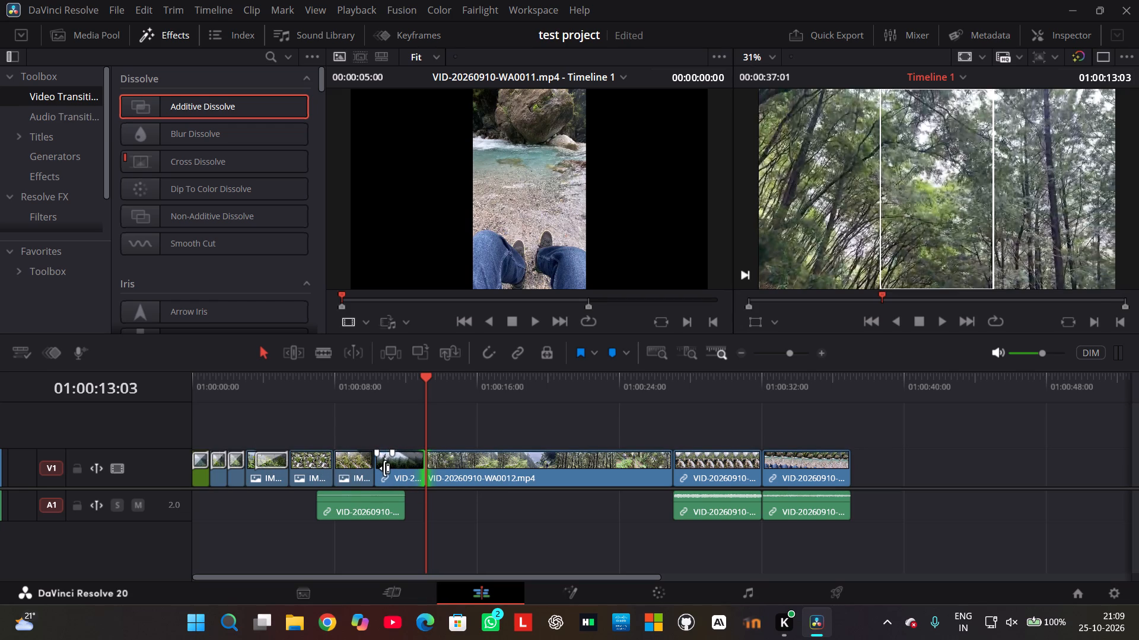
Extend the fade-outs of the first video clip and the sixth photo clip back to each clip's start.
{"action": "left_click_drag", "start_coordinate": [392, 454], "coordinate": [385, 456]}
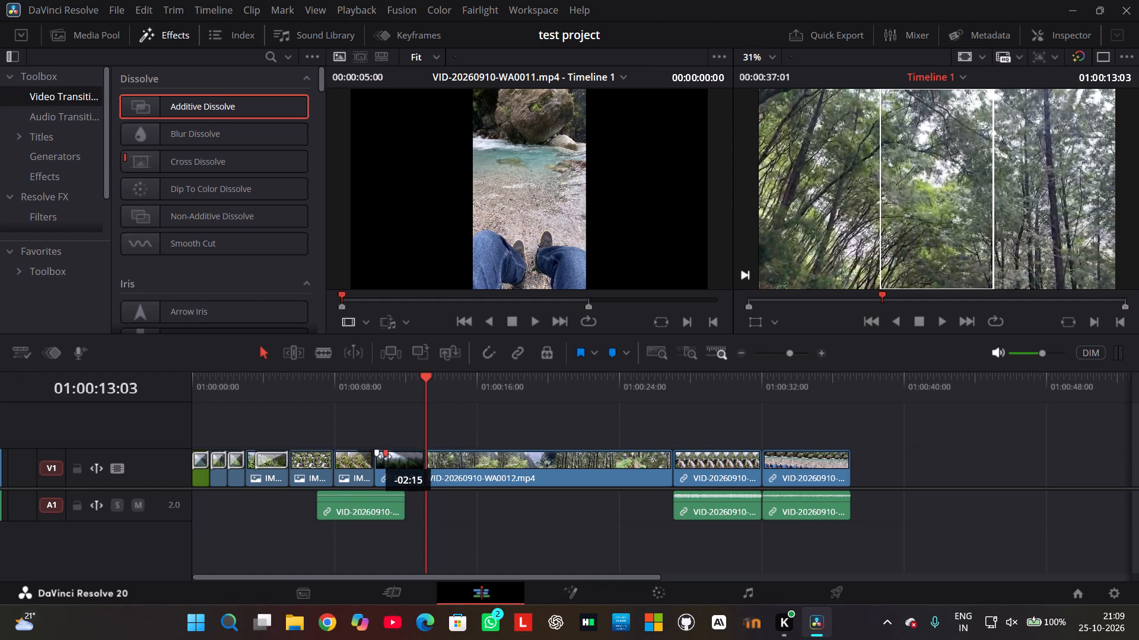
{"action": "left_click_drag", "start_coordinate": [385, 456], "coordinate": [377, 460]}
{"action": "left_click", "coordinate": [361, 460]}
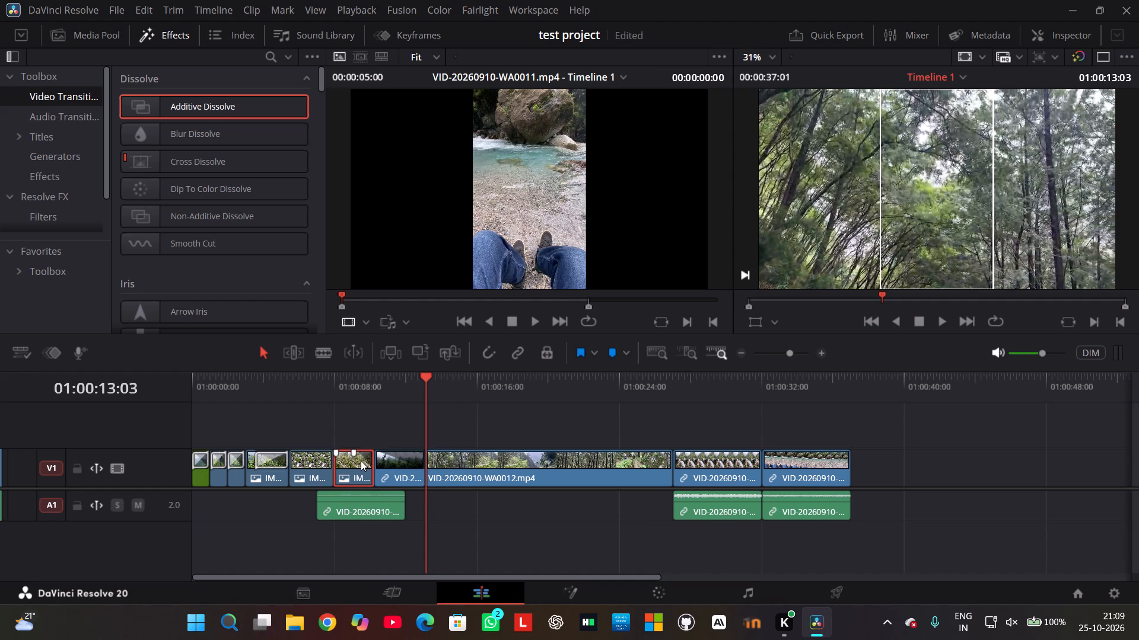
{"action": "left_click_drag", "start_coordinate": [353, 452], "coordinate": [338, 453]}
Apply an Additive Dissolve to the end of the fifth photo clip.
{"action": "left_click", "coordinate": [313, 459]}
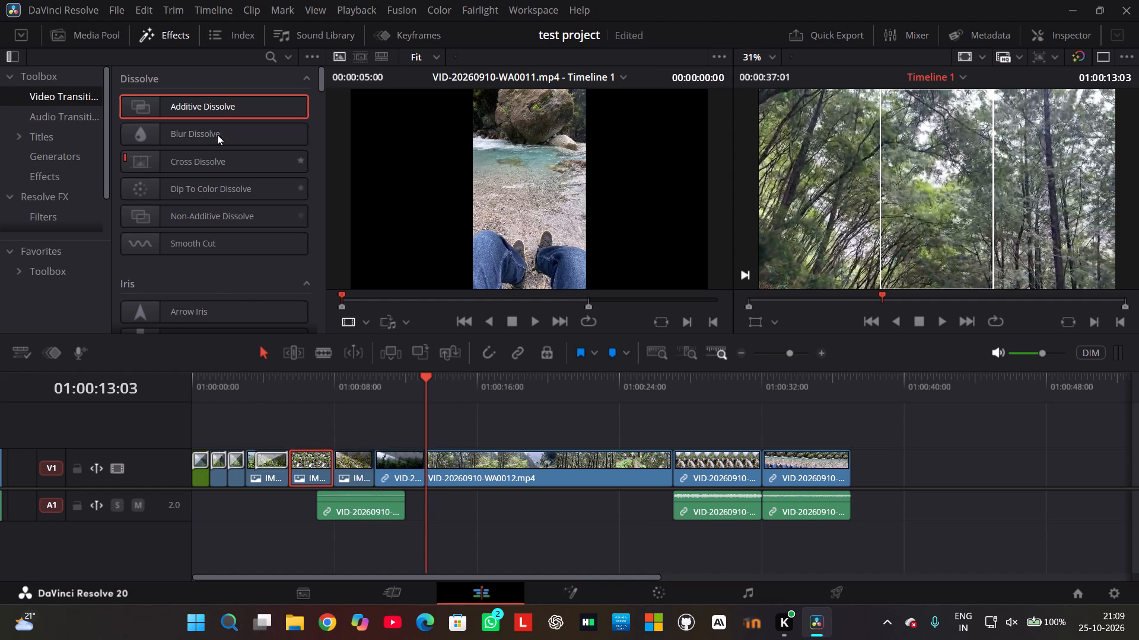
{"action": "left_click_drag", "start_coordinate": [208, 100], "coordinate": [320, 452]}
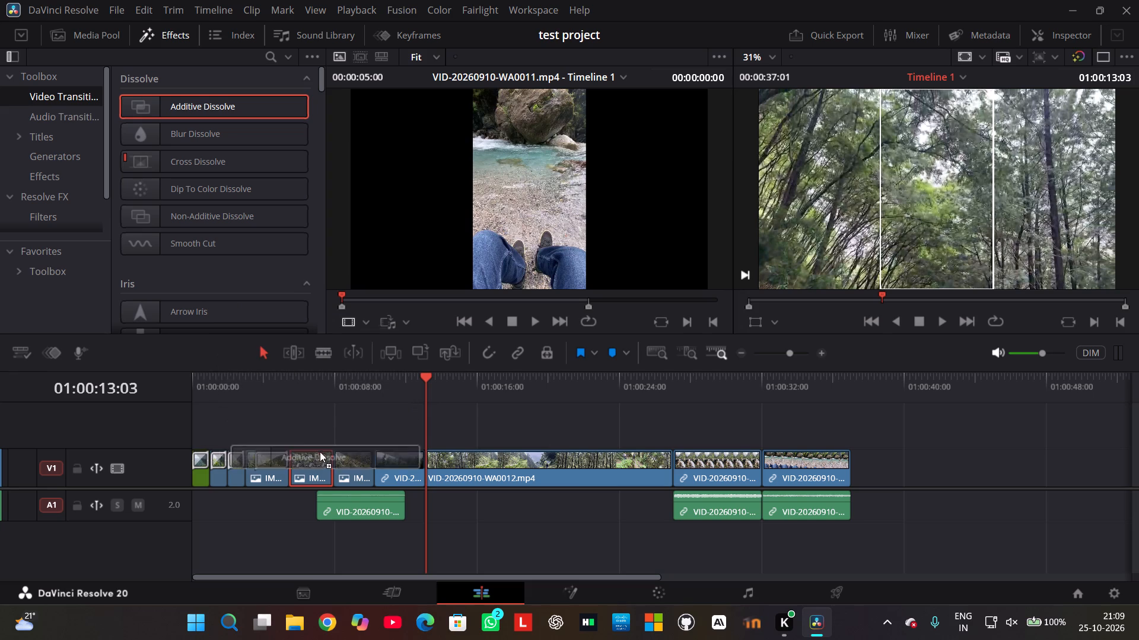
{"action": "left_click_drag", "start_coordinate": [320, 452], "coordinate": [333, 456]}
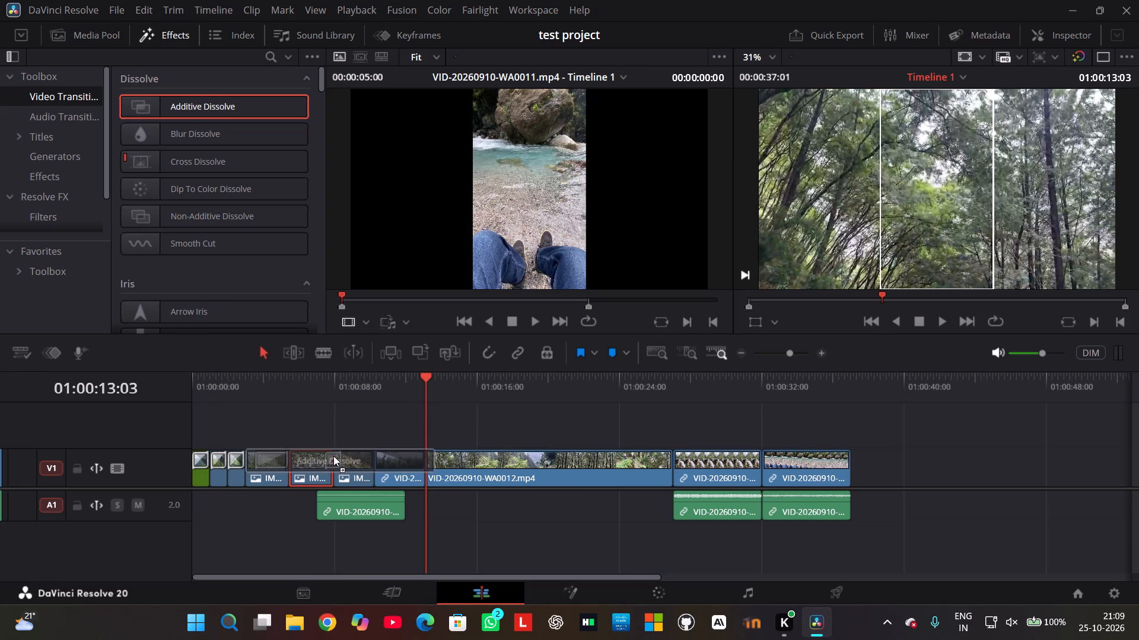
{"action": "left_click_drag", "start_coordinate": [333, 456], "coordinate": [324, 455]}
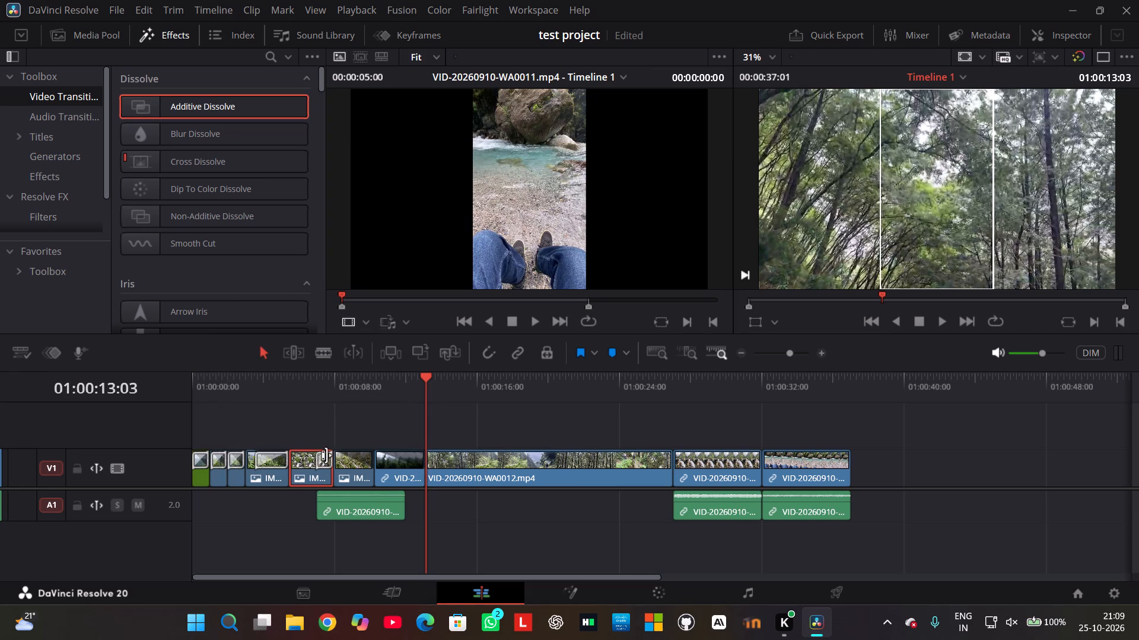
Extend the fifth photo clip's Additive Dissolve back to the clip's start, and pull its fade handle back by 02:10.
{"action": "left_click", "coordinate": [323, 457]}
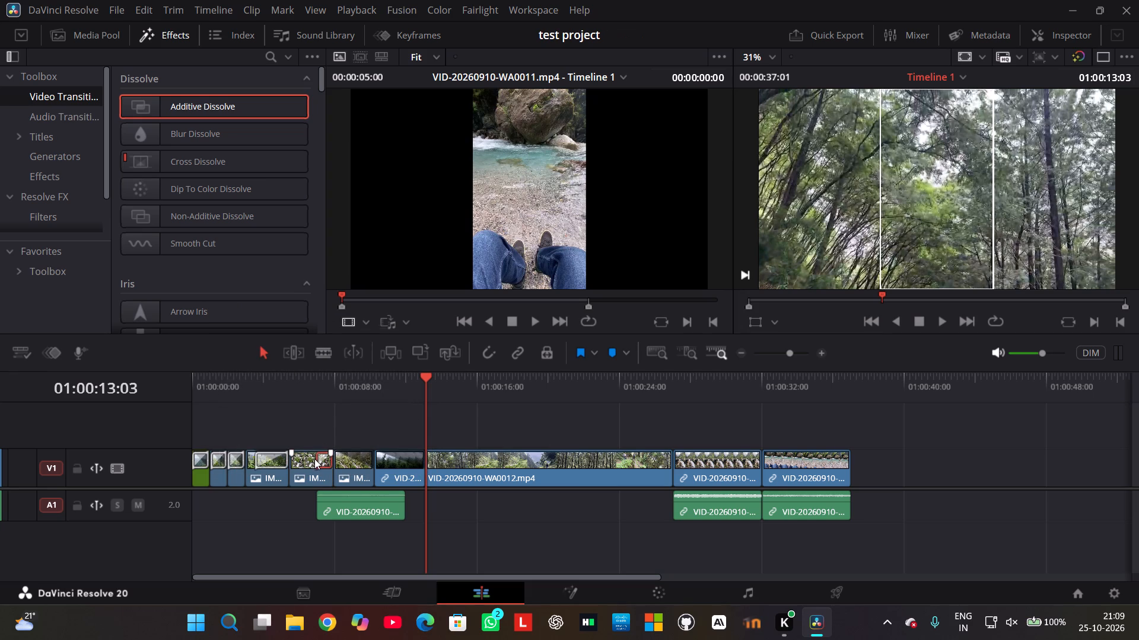
{"action": "left_click_drag", "start_coordinate": [318, 457], "coordinate": [285, 460]}
{"action": "left_click_drag", "start_coordinate": [330, 455], "coordinate": [295, 455]}
{"action": "left_click_drag", "start_coordinate": [295, 455], "coordinate": [294, 455]}
Apply an Additive Dissolve to the end of the sixth photo clip and extend it back to the clip's start.
{"action": "left_click", "coordinate": [354, 459]}
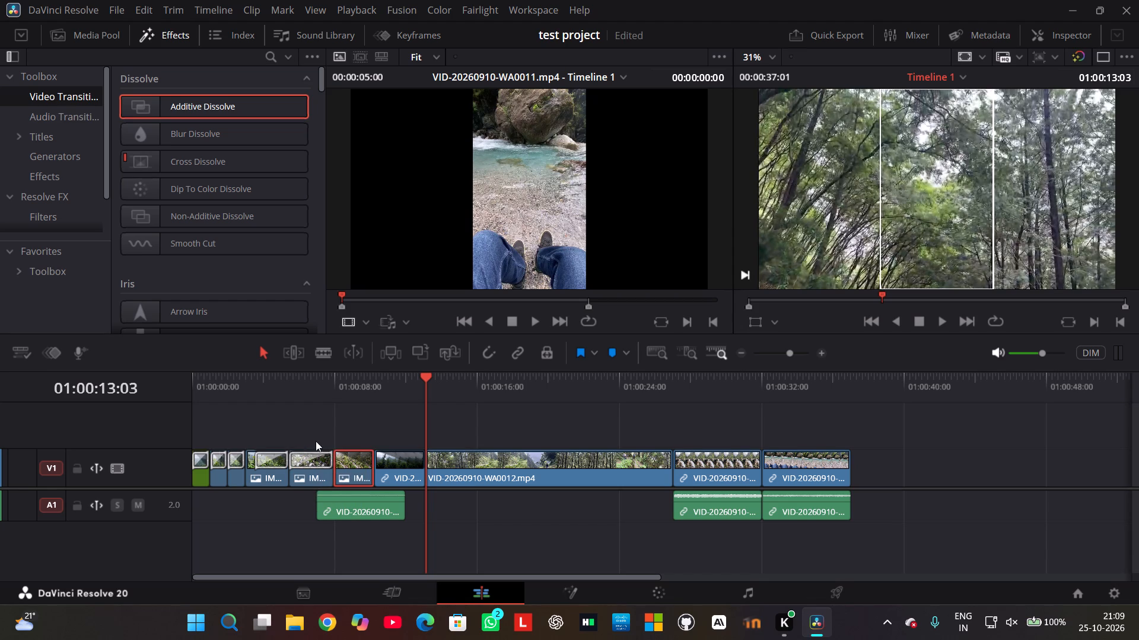
{"action": "left_click", "coordinate": [357, 422]}
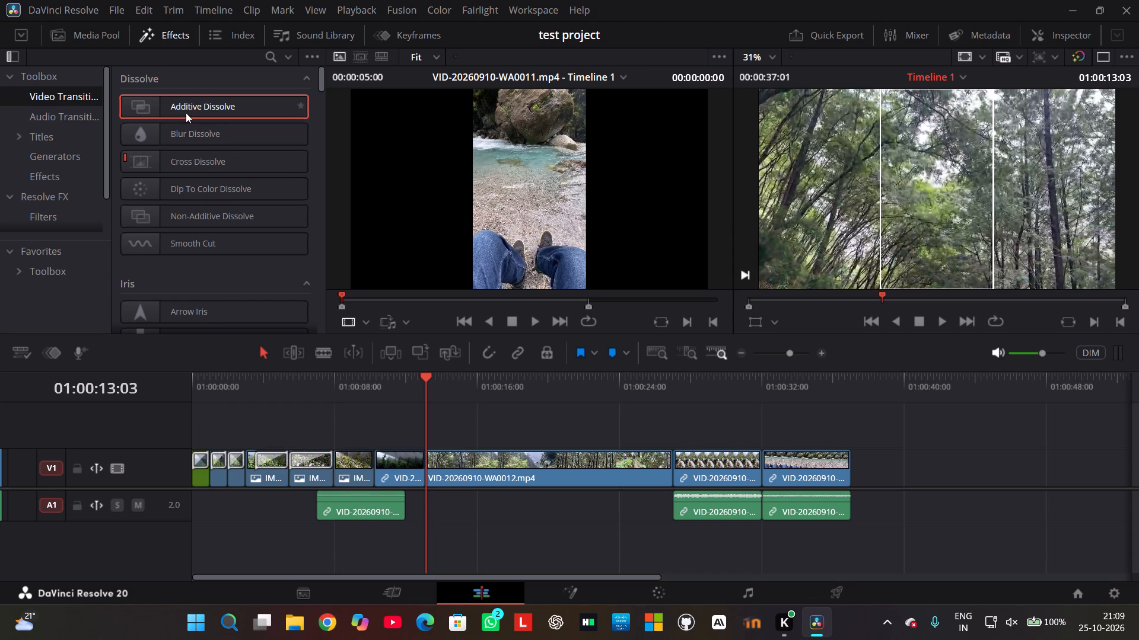
{"action": "left_click_drag", "start_coordinate": [192, 104], "coordinate": [338, 458]}
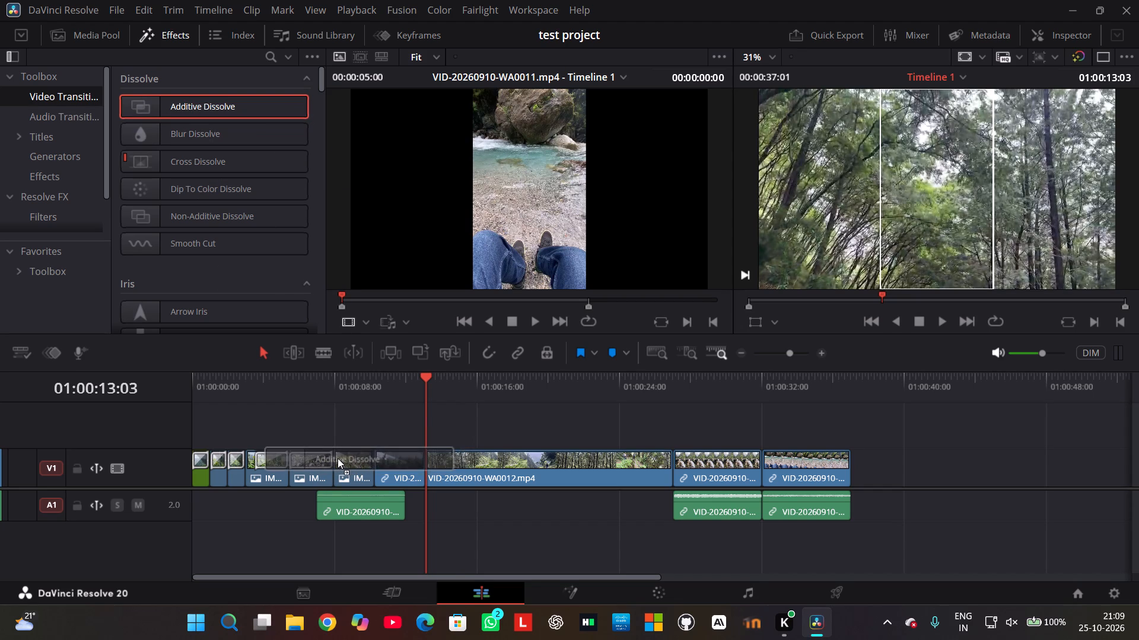
{"action": "left_click_drag", "start_coordinate": [338, 458], "coordinate": [366, 465]}
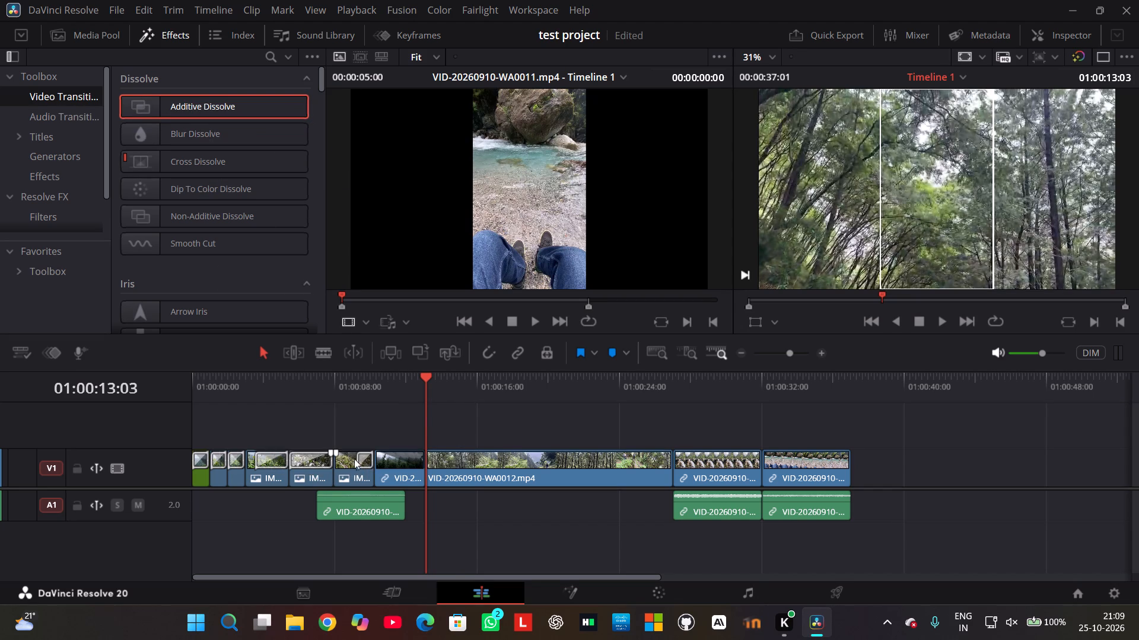
{"action": "left_click_drag", "start_coordinate": [357, 458], "coordinate": [335, 458]}
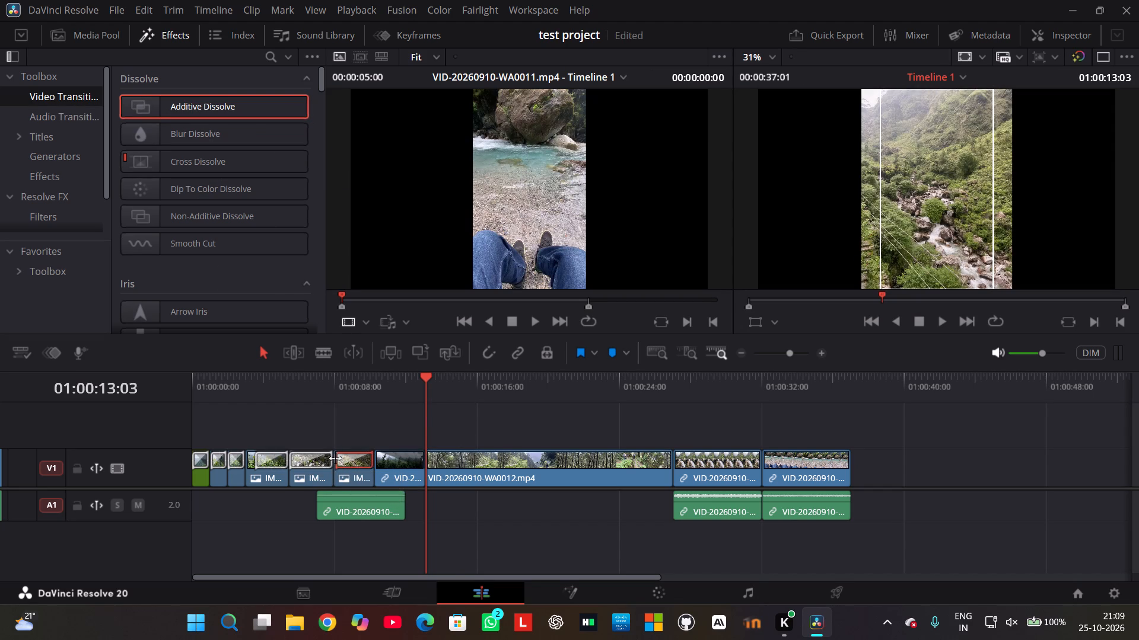
{"action": "left_click", "coordinate": [284, 423]}
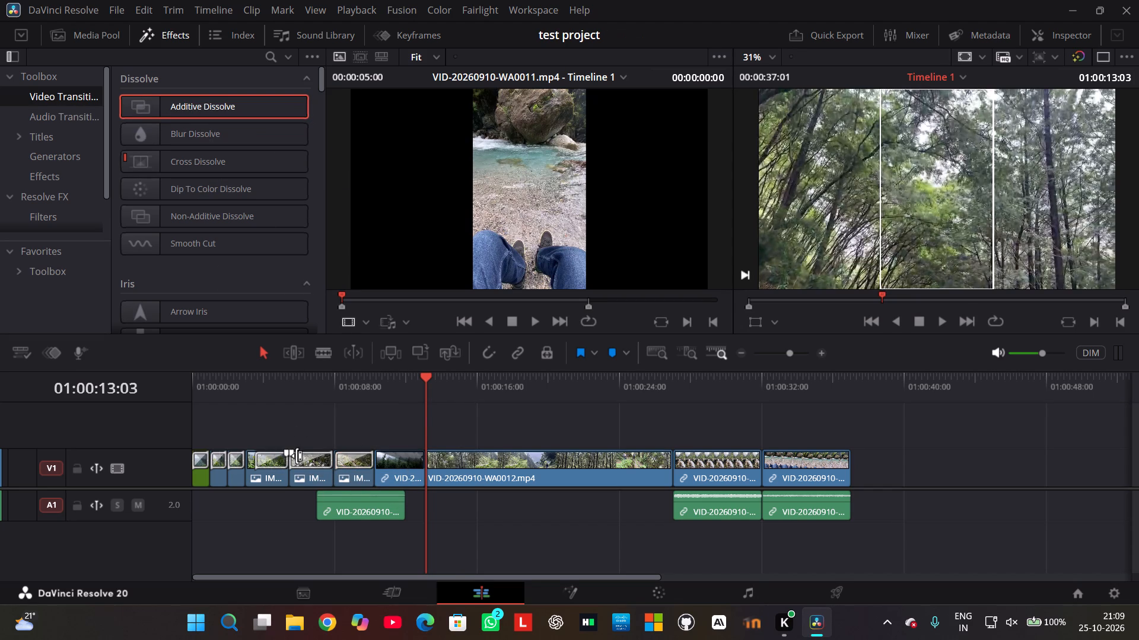
Extend the fourth photo clip's dissolve back to the clip's start.
{"action": "left_click", "coordinate": [266, 462]}
{"action": "left_click_drag", "start_coordinate": [256, 458], "coordinate": [246, 460]}
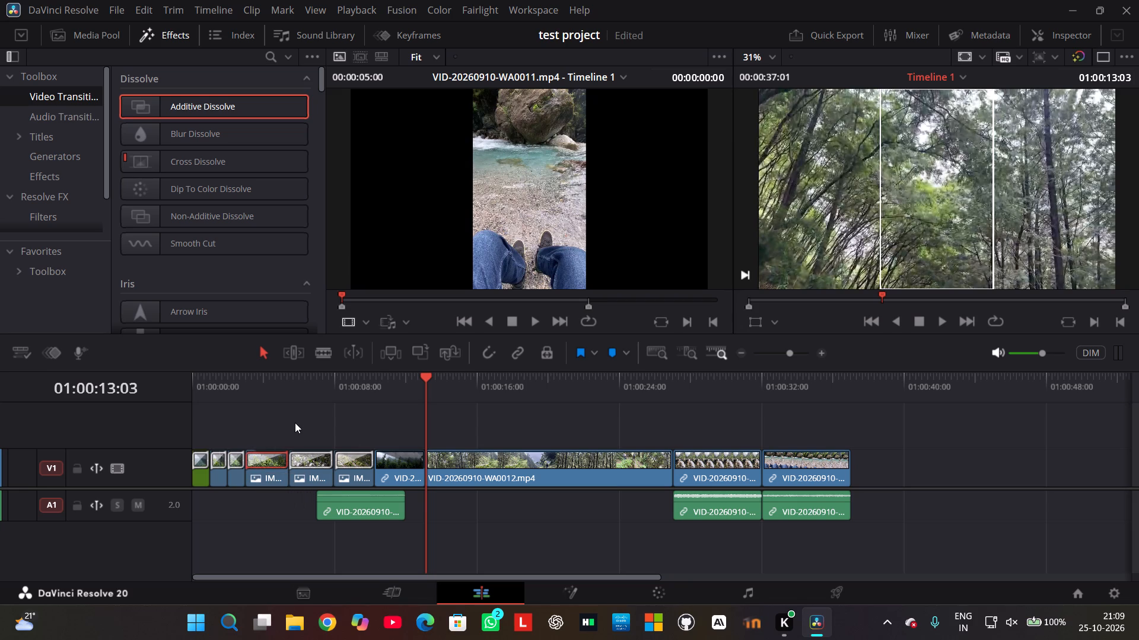
{"action": "left_click", "coordinate": [295, 417]}
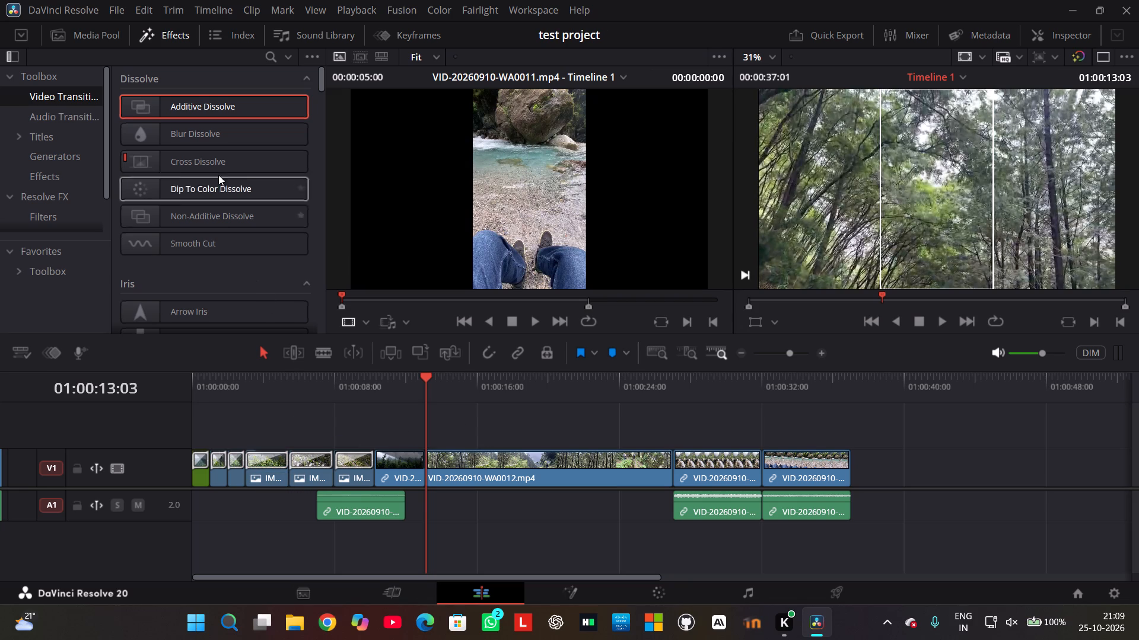
Apply an Additive Dissolve to the end of the first video clip.
{"action": "left_click_drag", "start_coordinate": [221, 103], "coordinate": [390, 460]}
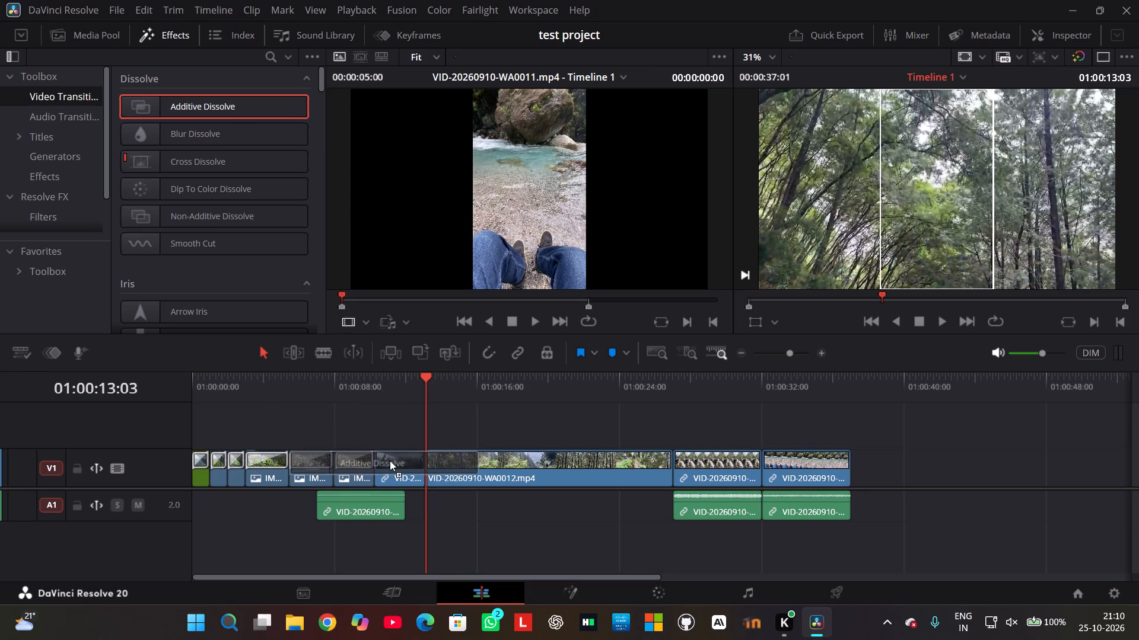
{"action": "left_click_drag", "start_coordinate": [390, 460], "coordinate": [415, 461]}
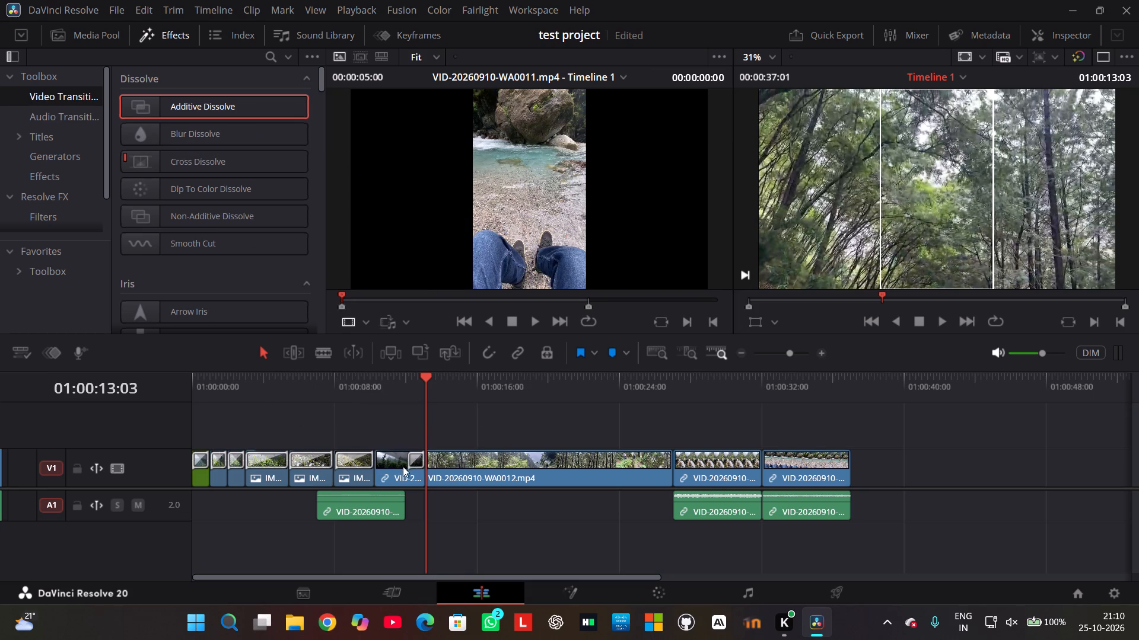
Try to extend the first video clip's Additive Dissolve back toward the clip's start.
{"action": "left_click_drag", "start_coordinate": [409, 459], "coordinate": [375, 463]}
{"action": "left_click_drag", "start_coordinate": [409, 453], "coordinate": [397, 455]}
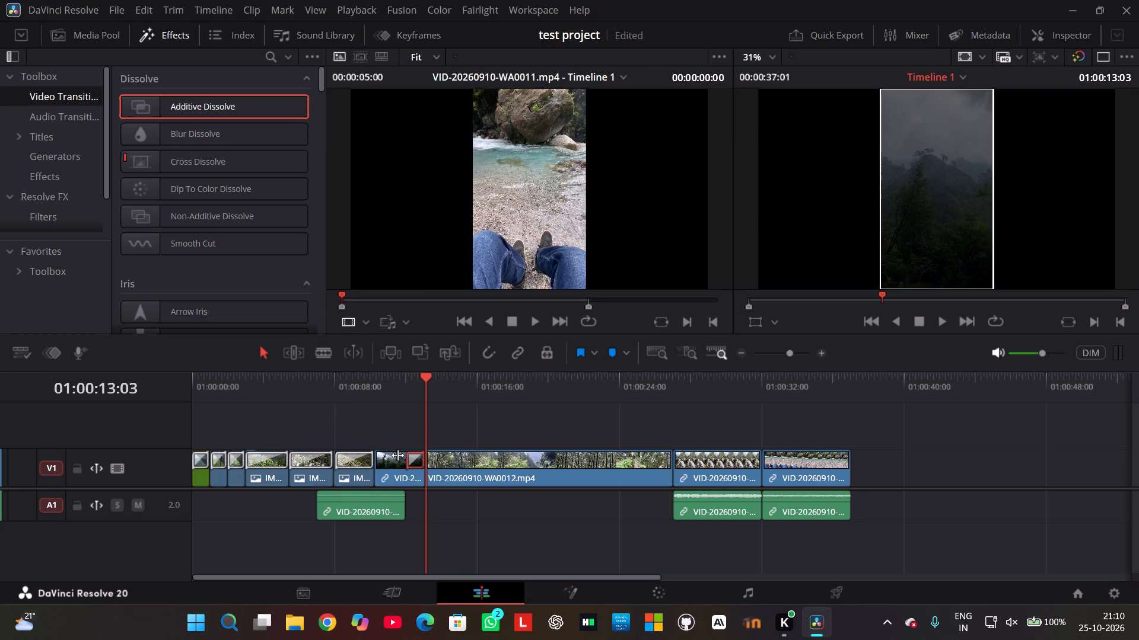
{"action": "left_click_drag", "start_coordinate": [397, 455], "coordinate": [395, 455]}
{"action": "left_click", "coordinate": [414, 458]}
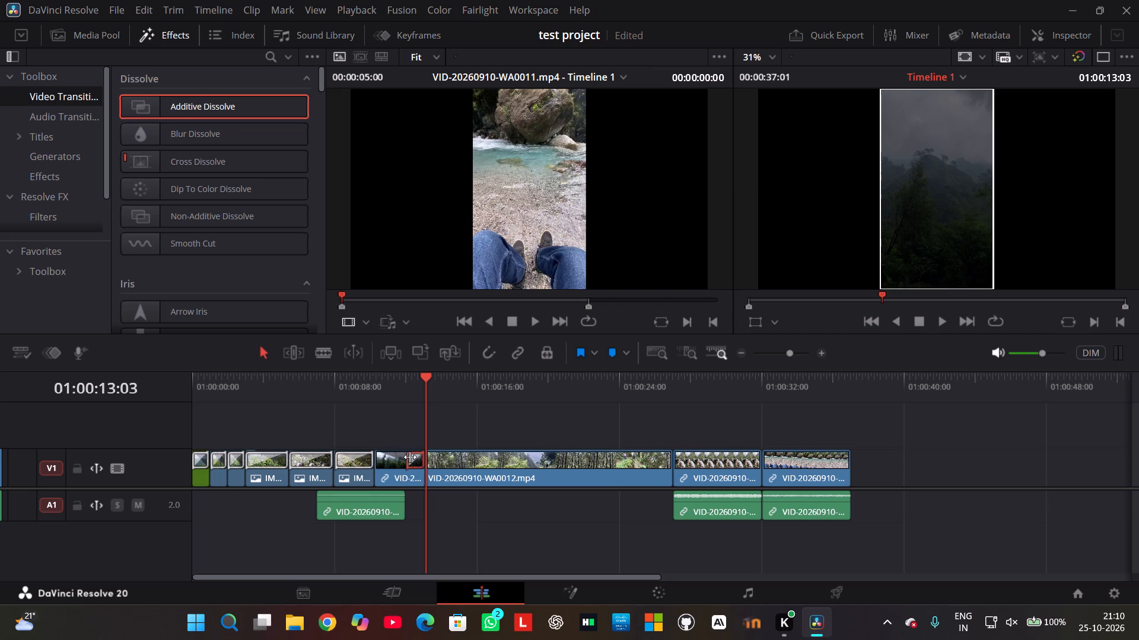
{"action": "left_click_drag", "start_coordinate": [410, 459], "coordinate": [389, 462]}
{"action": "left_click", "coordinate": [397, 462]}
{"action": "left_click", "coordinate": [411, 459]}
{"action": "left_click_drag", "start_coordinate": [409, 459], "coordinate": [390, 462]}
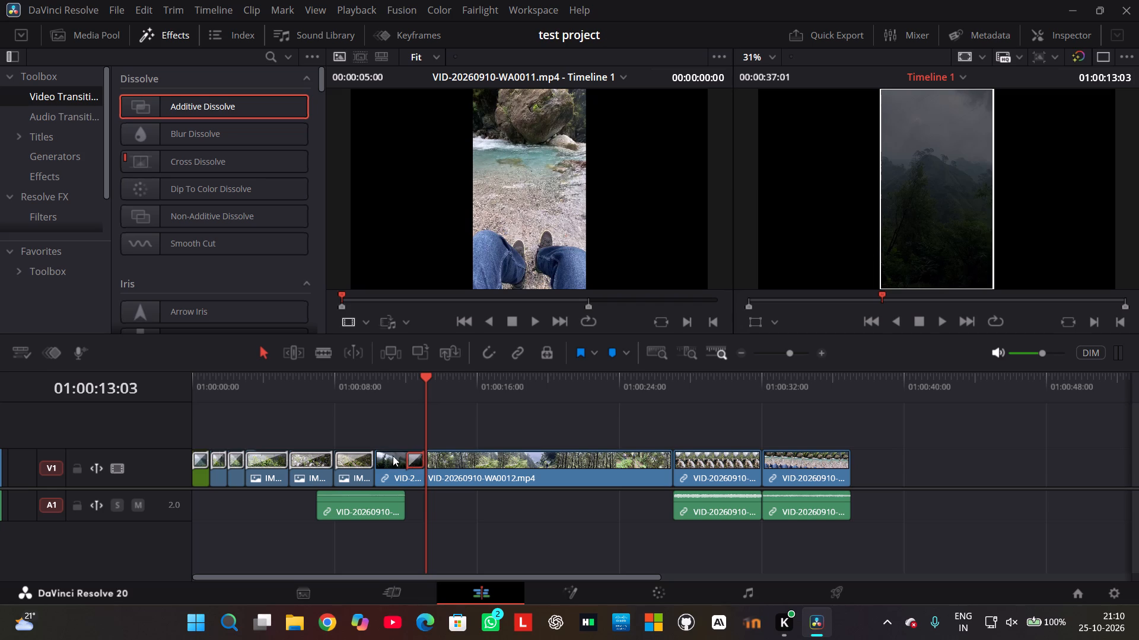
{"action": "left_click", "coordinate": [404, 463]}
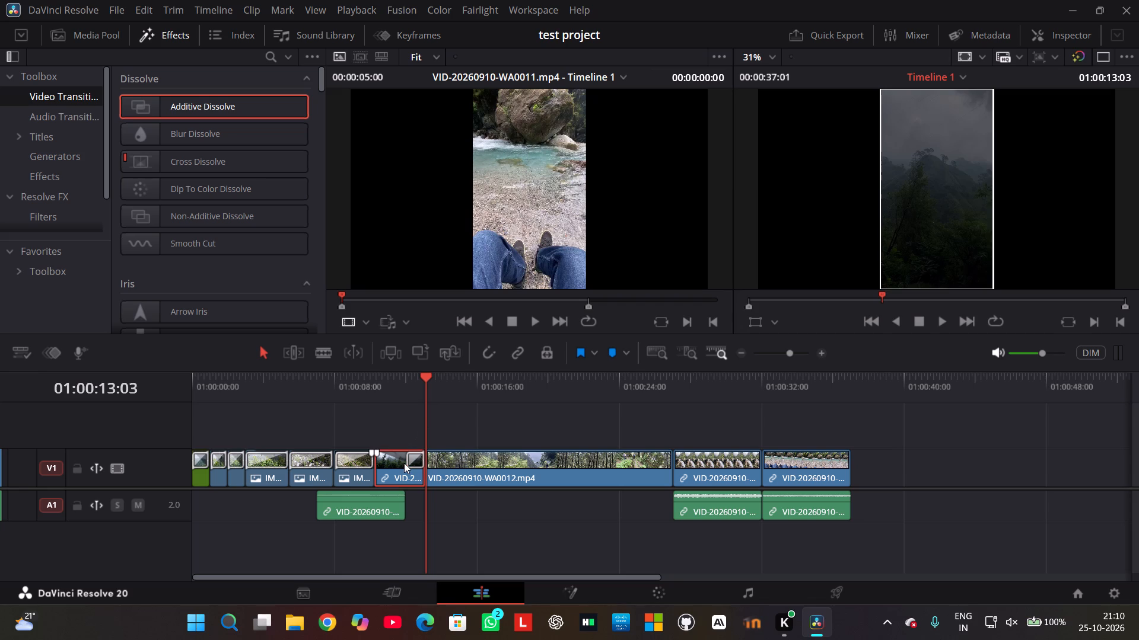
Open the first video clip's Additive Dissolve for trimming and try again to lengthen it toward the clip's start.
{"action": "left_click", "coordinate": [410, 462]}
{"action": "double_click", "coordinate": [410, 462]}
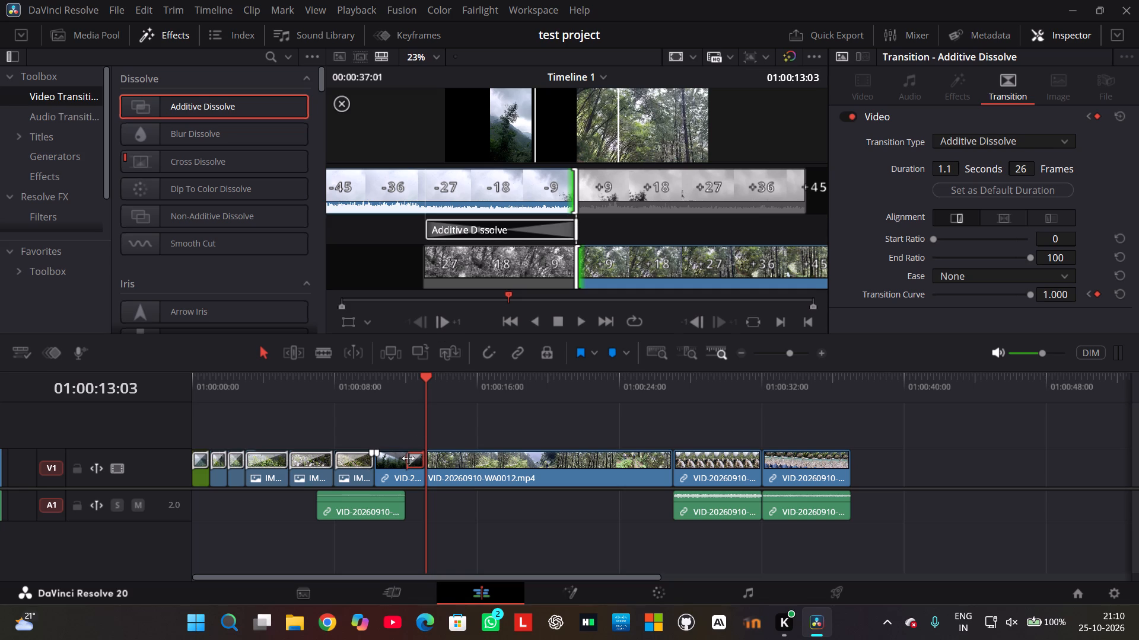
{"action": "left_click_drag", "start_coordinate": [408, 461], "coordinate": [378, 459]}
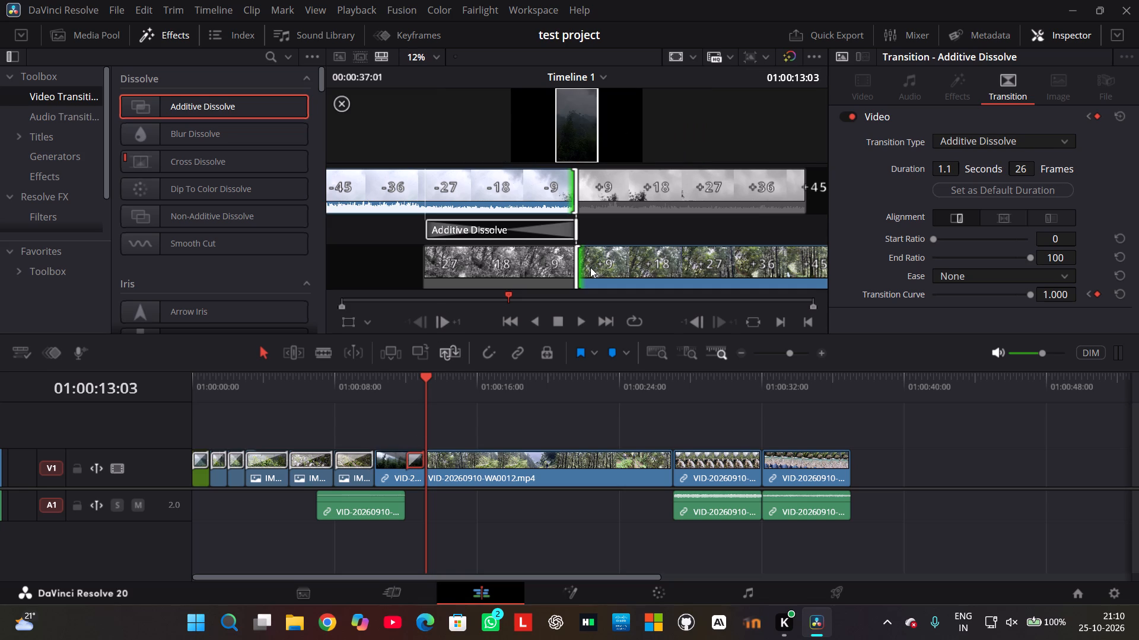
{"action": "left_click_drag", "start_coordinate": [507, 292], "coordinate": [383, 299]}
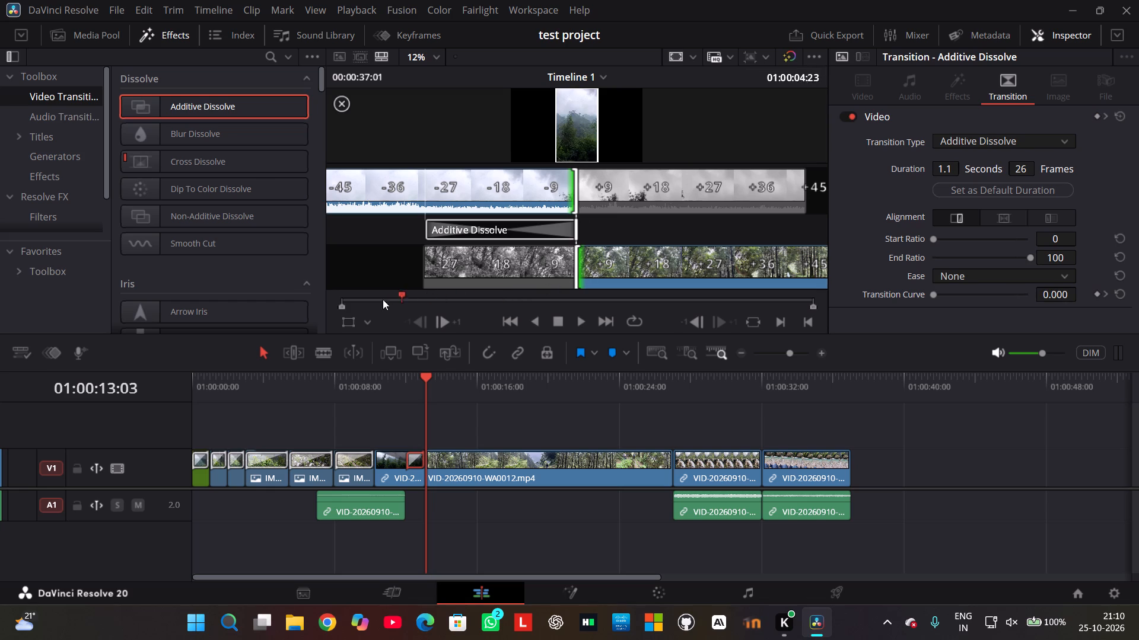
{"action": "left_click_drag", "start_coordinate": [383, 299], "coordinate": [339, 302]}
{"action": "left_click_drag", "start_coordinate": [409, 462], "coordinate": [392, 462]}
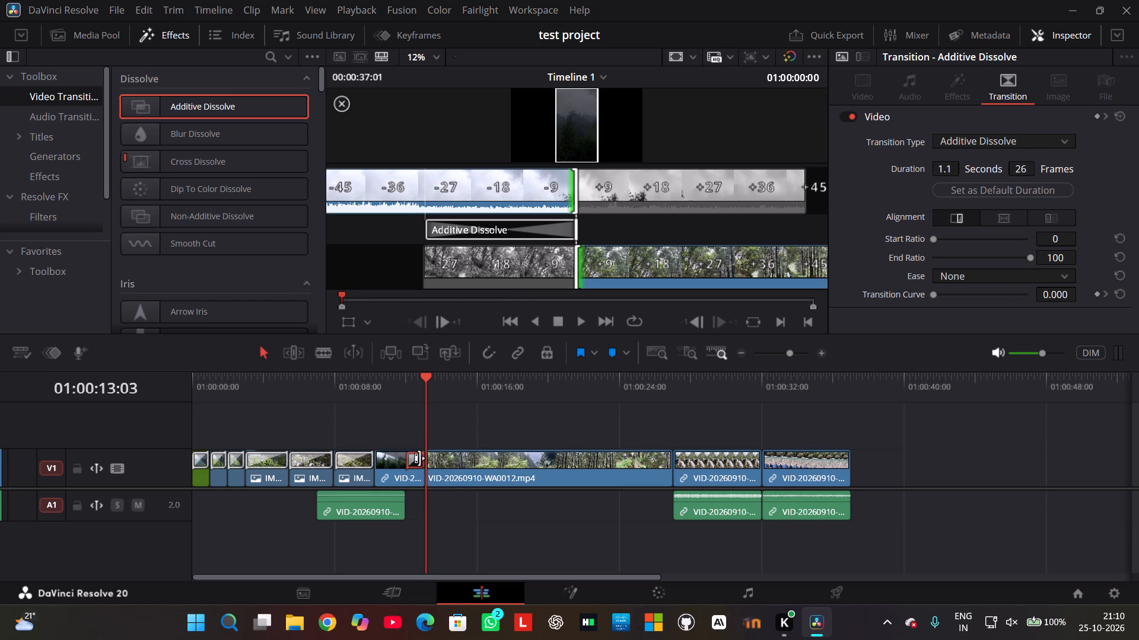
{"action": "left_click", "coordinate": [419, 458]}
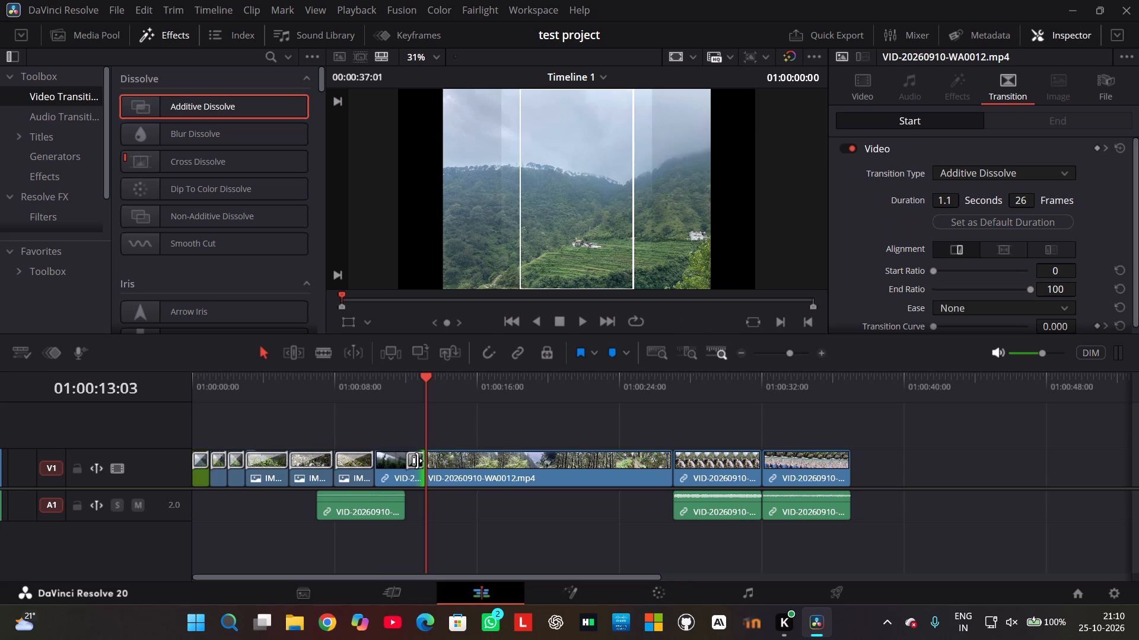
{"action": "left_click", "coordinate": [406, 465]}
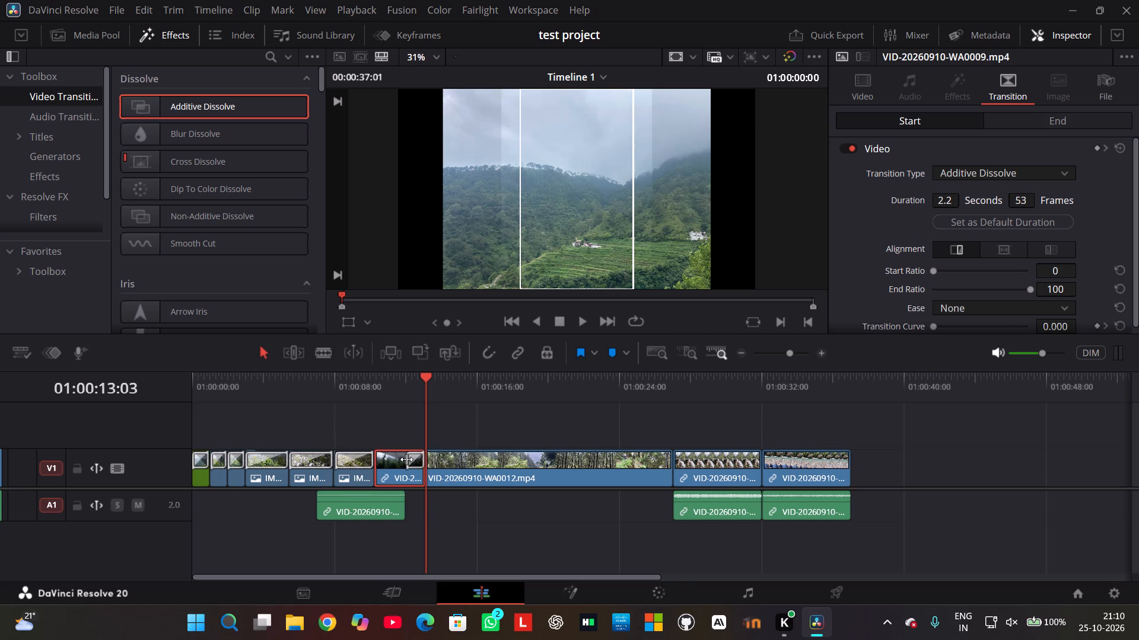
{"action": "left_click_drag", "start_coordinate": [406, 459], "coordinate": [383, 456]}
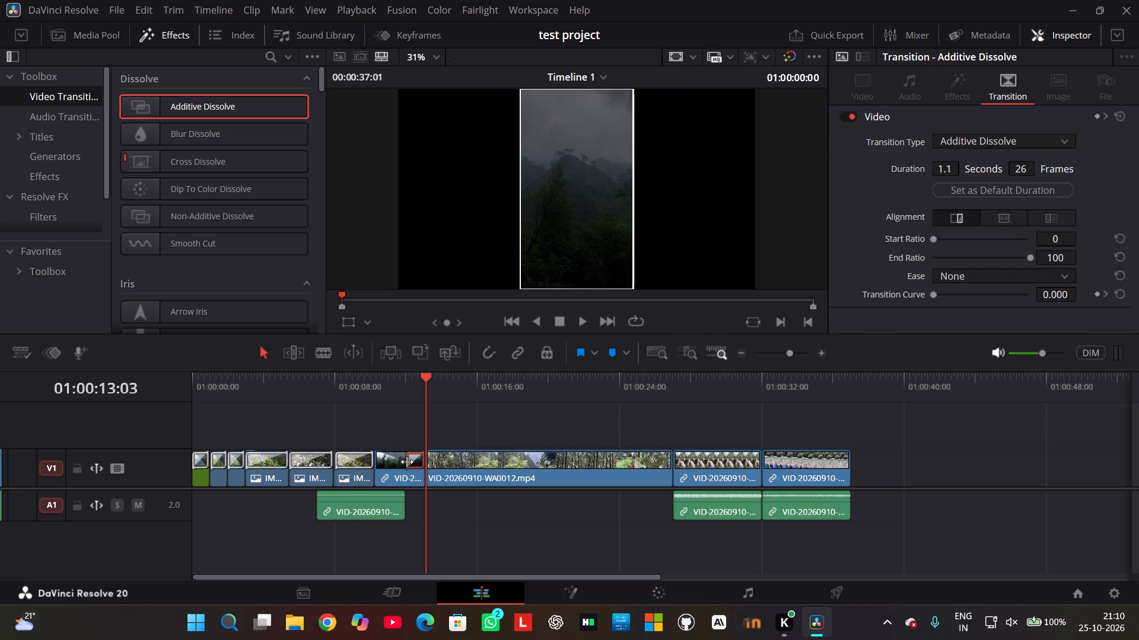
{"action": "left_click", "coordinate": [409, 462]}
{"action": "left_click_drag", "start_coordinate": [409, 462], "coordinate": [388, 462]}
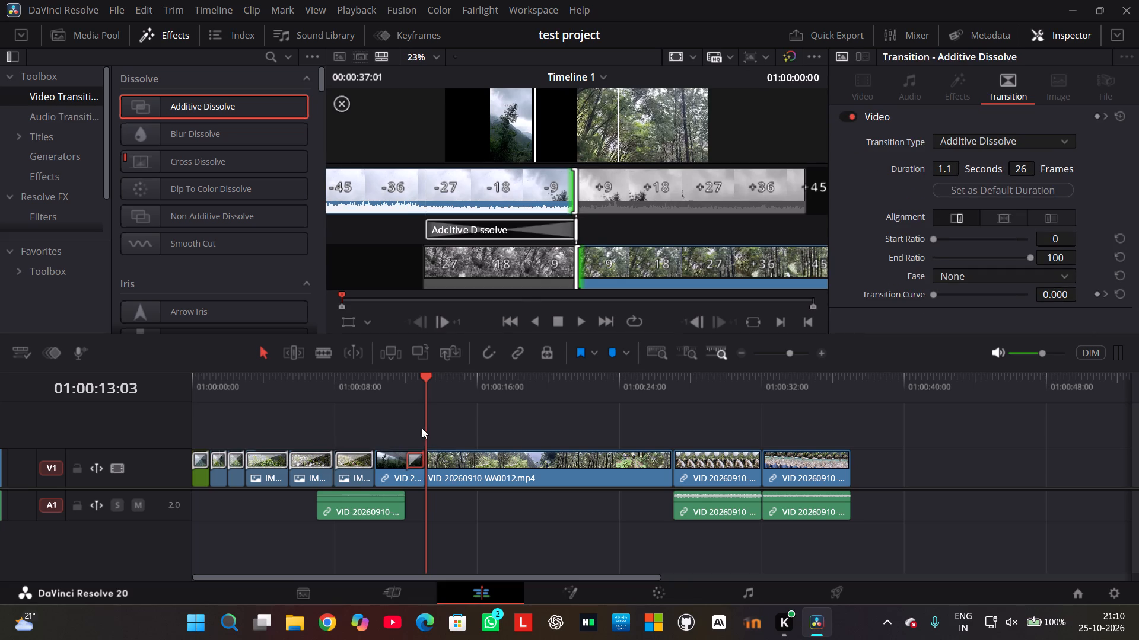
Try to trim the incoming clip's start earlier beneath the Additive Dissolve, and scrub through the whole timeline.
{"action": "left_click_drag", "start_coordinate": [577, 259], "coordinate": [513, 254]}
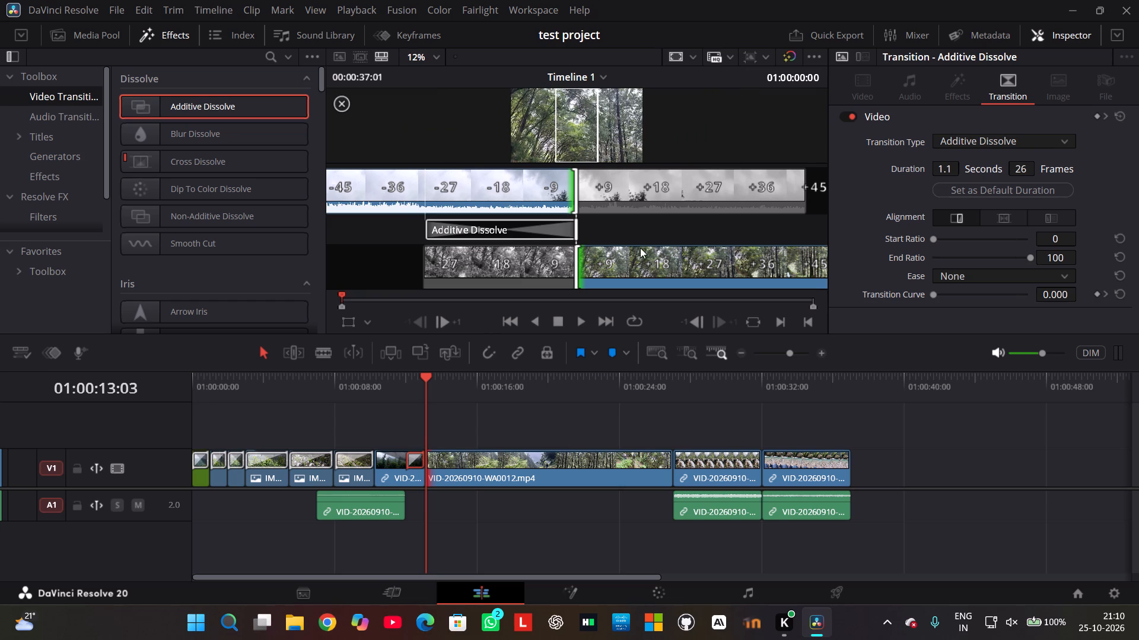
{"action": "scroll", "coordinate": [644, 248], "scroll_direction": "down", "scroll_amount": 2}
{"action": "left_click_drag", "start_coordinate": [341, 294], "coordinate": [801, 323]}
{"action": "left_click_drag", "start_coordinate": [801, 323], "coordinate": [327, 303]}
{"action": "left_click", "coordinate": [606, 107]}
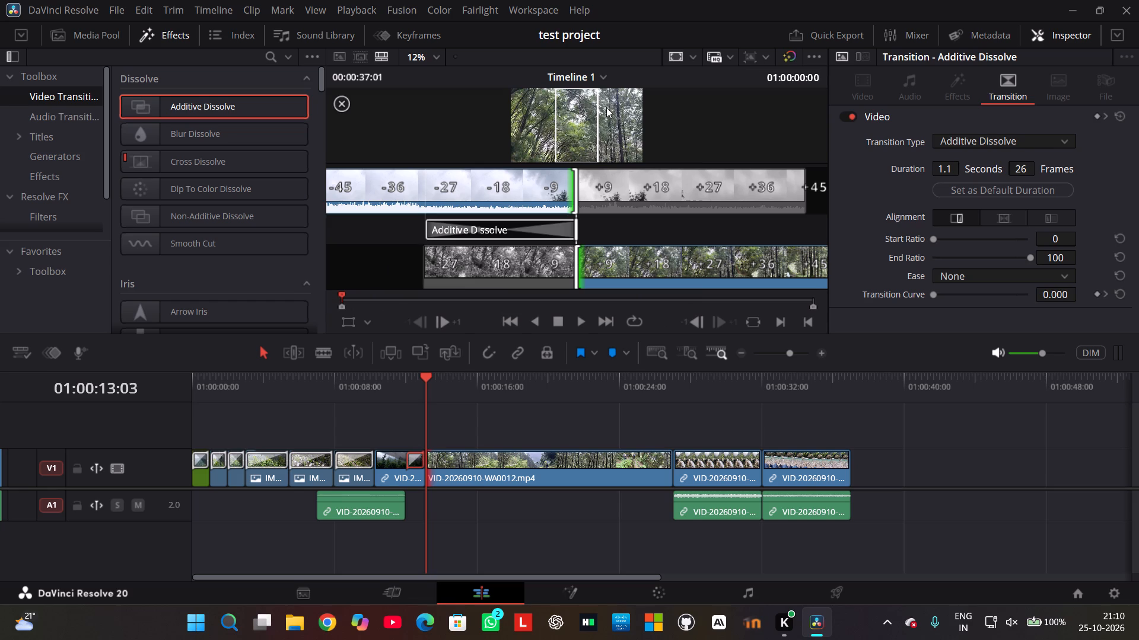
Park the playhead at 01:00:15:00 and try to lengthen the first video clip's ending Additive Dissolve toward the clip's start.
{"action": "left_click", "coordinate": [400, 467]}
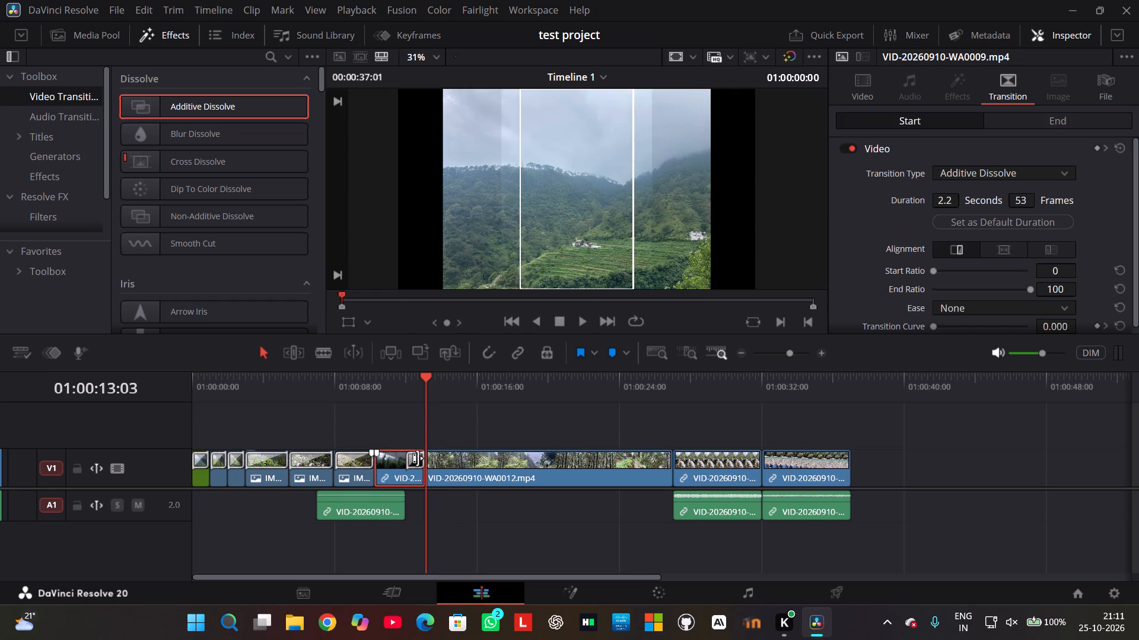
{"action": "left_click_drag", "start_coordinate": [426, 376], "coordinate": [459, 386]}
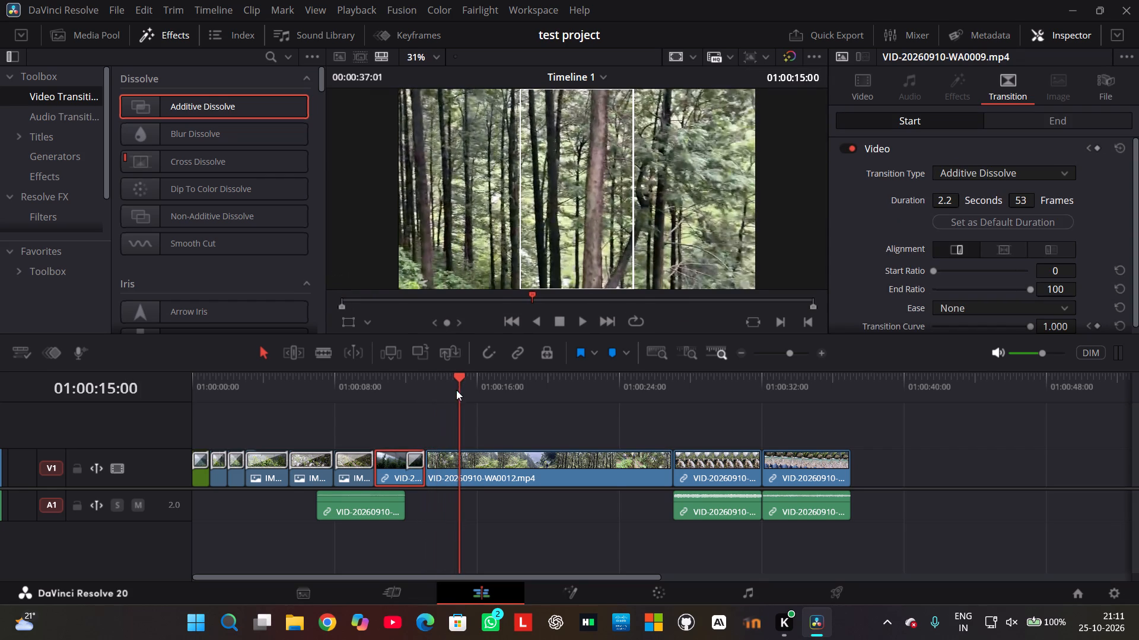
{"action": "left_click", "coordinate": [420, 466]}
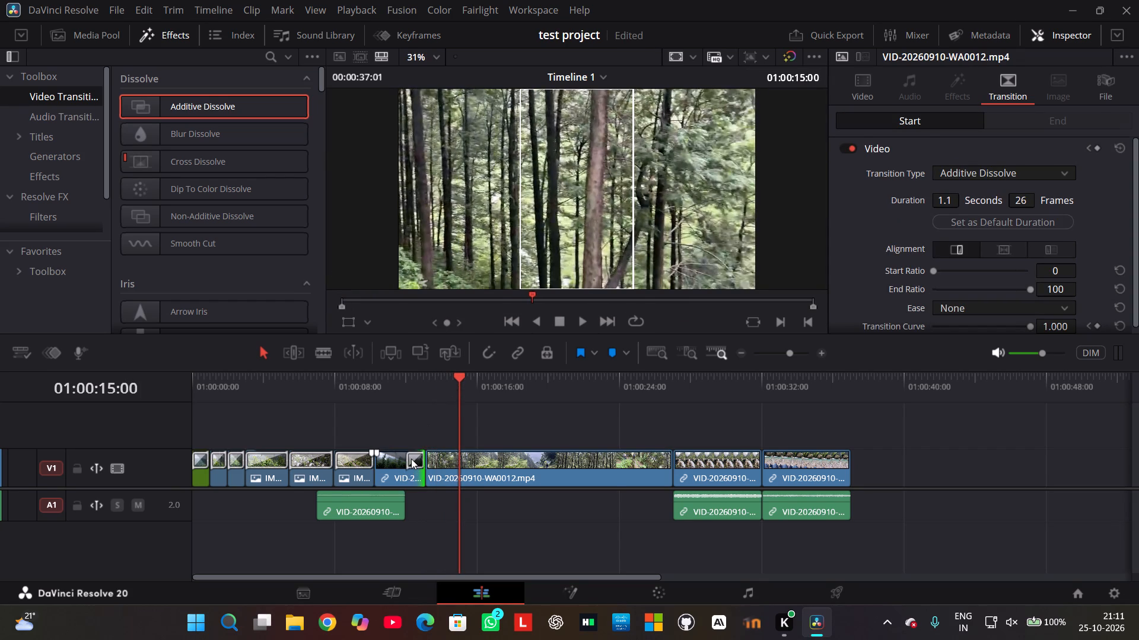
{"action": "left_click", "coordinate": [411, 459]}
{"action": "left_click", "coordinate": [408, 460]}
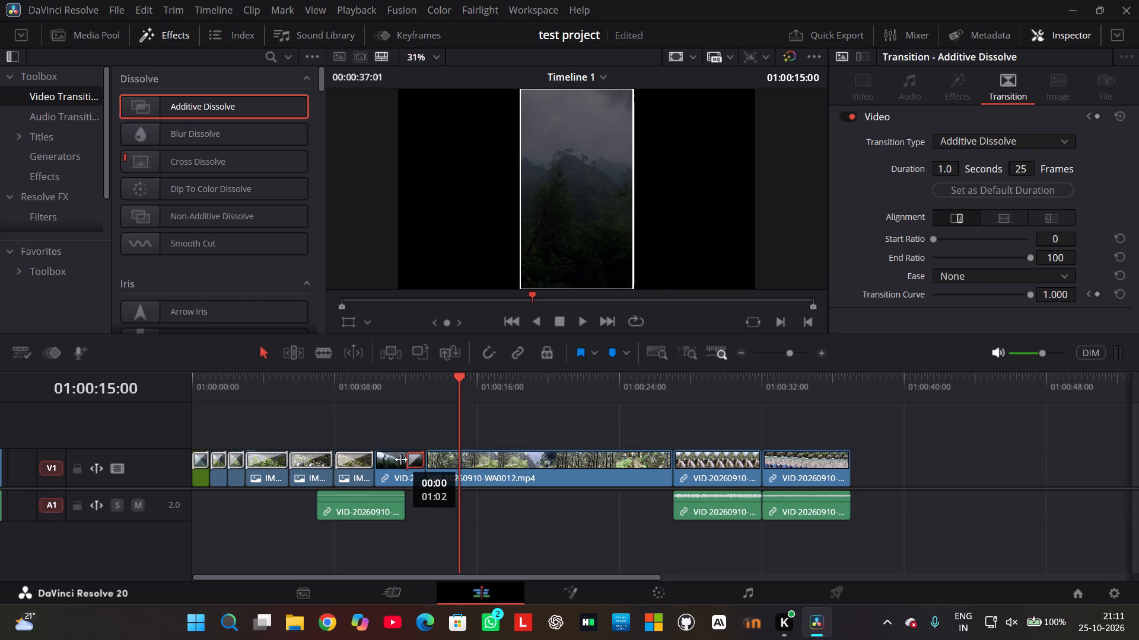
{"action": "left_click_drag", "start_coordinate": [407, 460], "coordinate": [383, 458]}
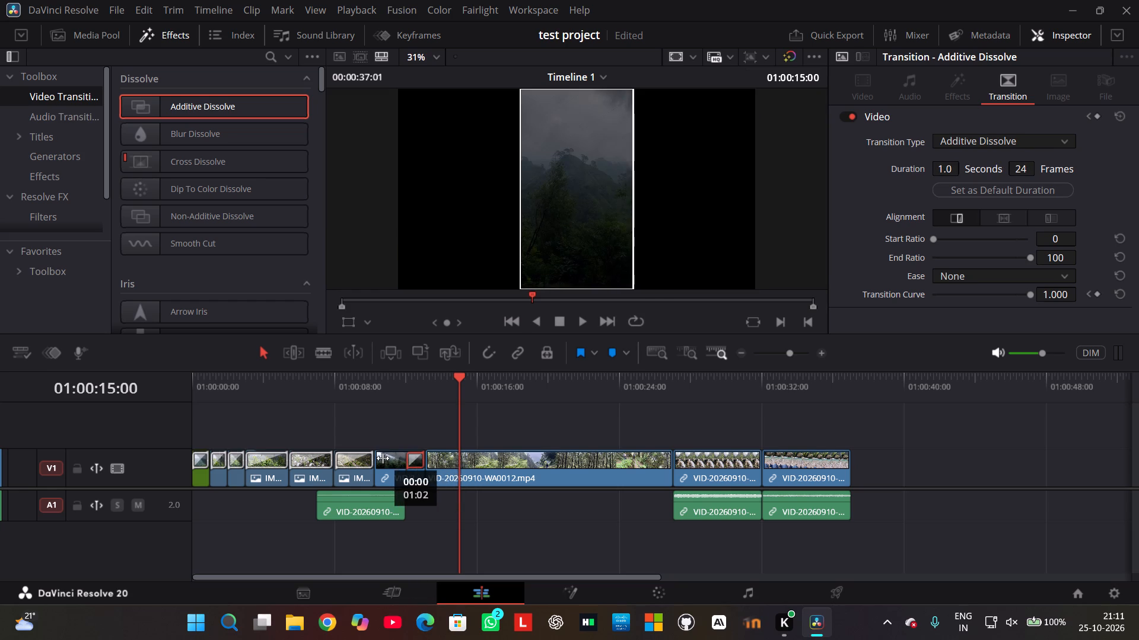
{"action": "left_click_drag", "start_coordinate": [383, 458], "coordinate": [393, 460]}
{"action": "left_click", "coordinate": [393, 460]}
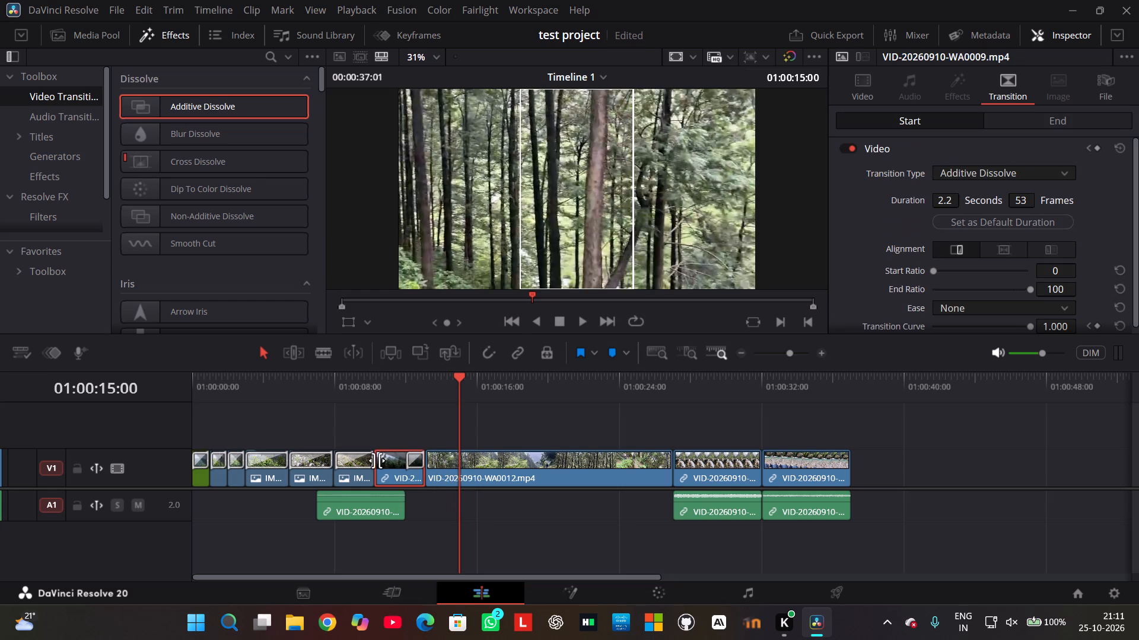
Roll the edit between the last photo and the first video clip slightly later.
{"action": "left_click_drag", "start_coordinate": [376, 460], "coordinate": [383, 460]}
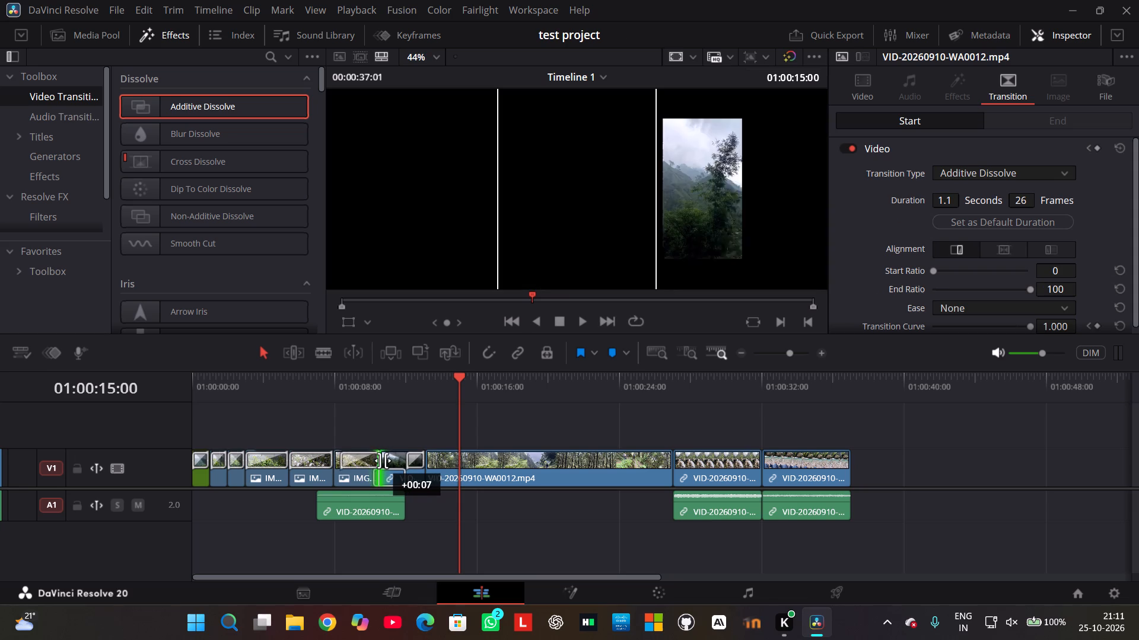
{"action": "left_click_drag", "start_coordinate": [383, 460], "coordinate": [386, 460]}
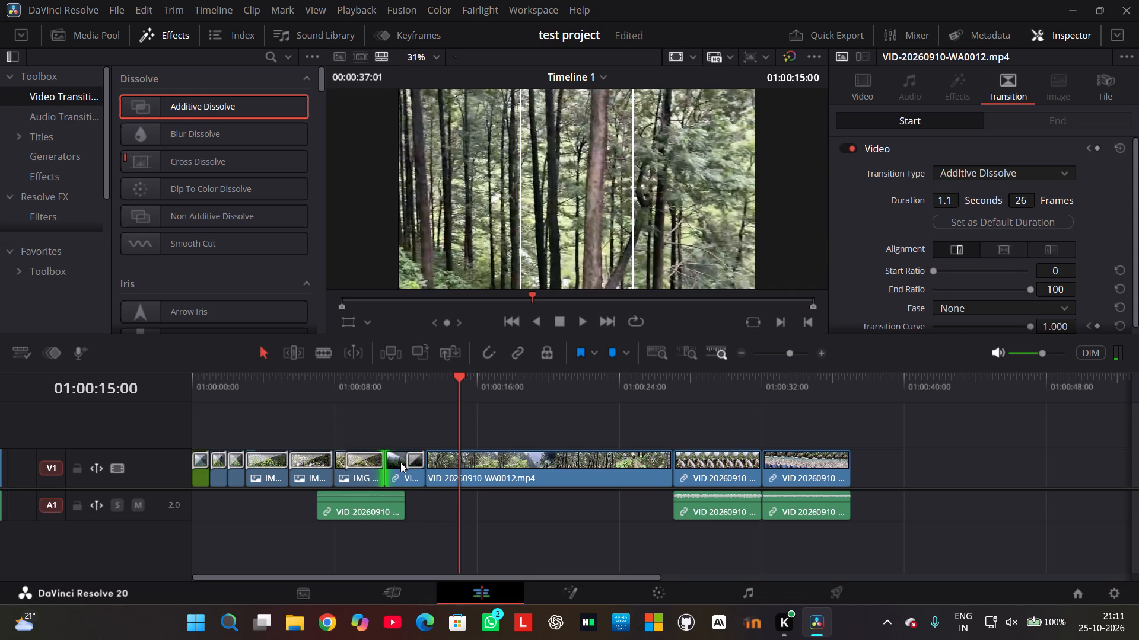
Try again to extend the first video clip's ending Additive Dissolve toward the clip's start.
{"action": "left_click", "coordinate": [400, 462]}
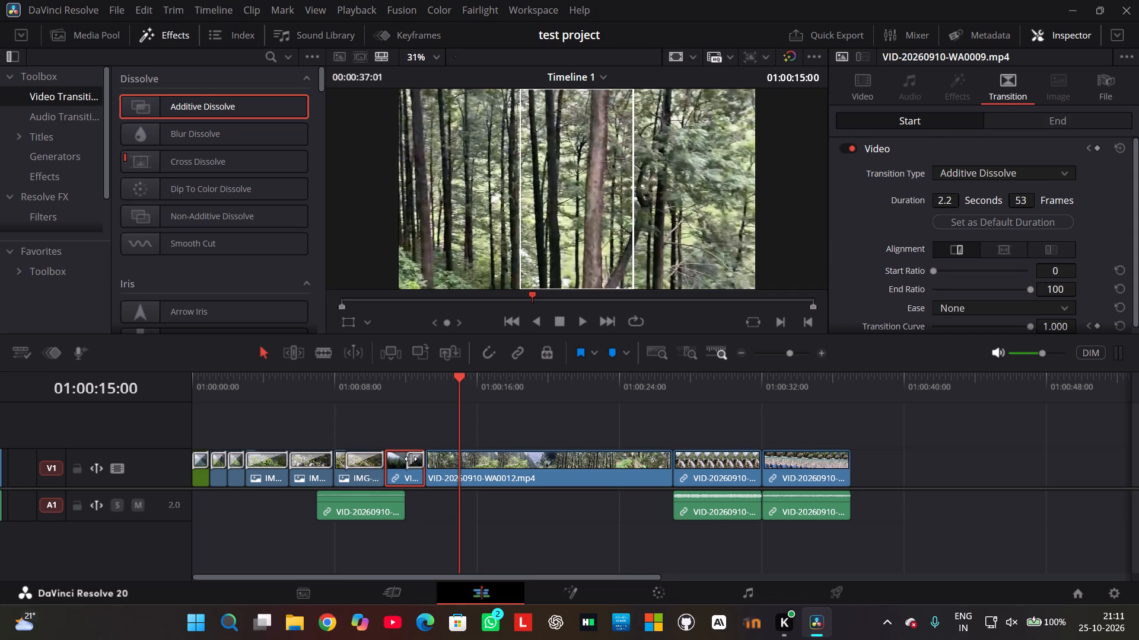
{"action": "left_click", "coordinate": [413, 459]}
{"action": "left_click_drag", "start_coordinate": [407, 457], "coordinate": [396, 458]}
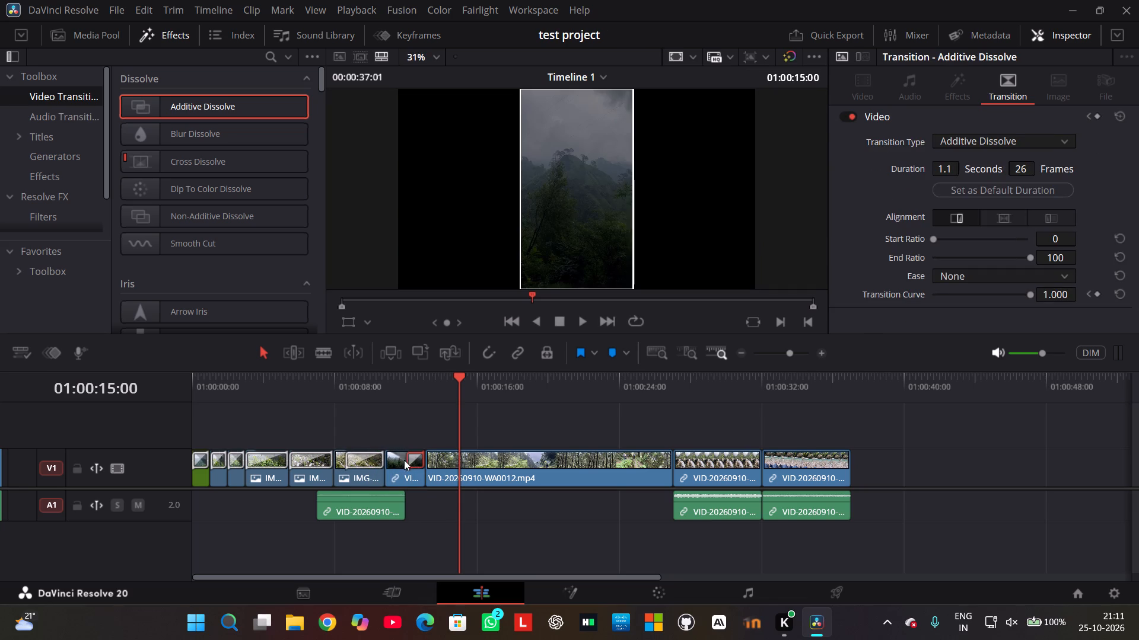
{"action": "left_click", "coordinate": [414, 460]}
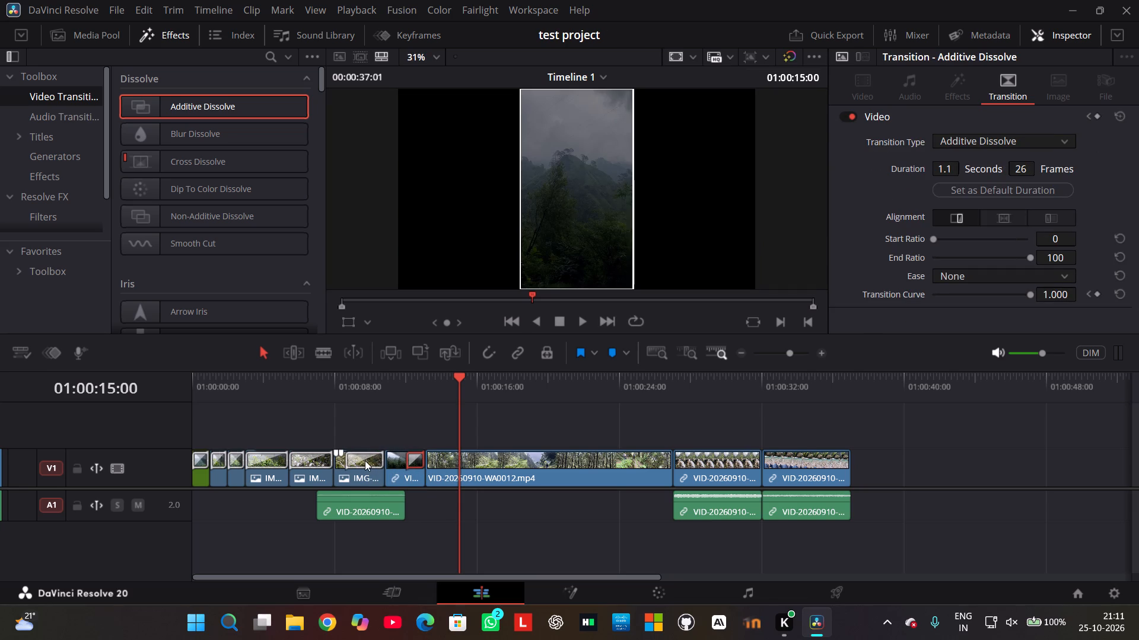
Lengthen the last photo's Additive Dissolve back to the start of the photo so it covers the whole clip.
{"action": "left_click", "coordinate": [365, 460]}
{"action": "left_click_drag", "start_coordinate": [346, 458], "coordinate": [336, 460]}
{"action": "left_click", "coordinate": [390, 415]}
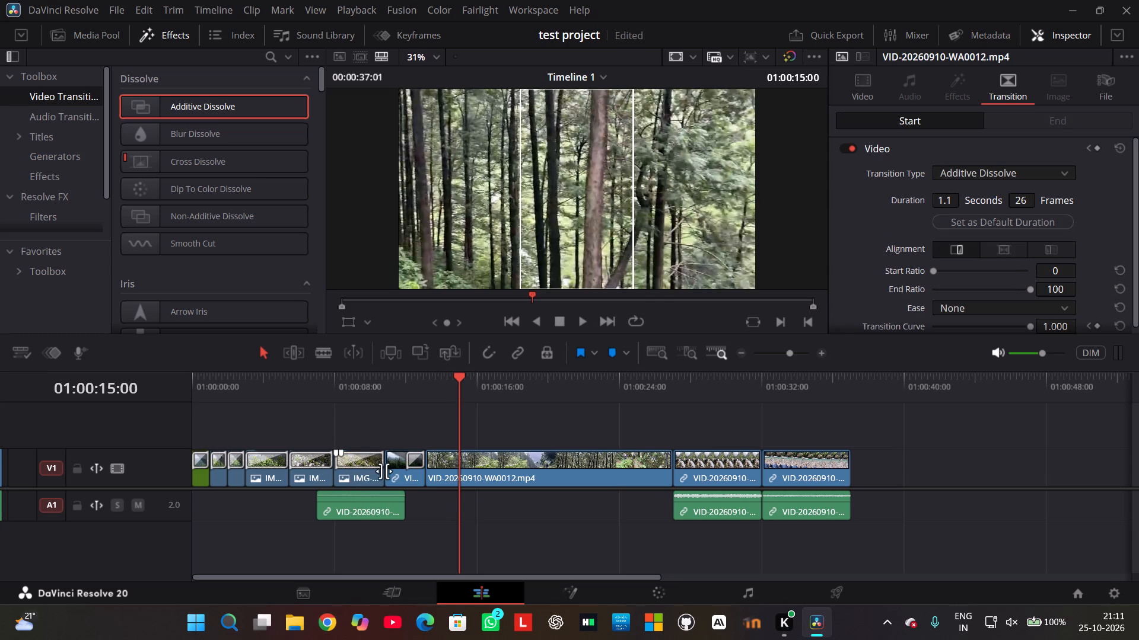
Roll the edit between the last photo and the first video clip slightly earlier, giving a 67-frame Additive Dissolve.
{"action": "left_click_drag", "start_coordinate": [384, 471], "coordinate": [372, 473]}
{"action": "left_click", "coordinate": [372, 459]}
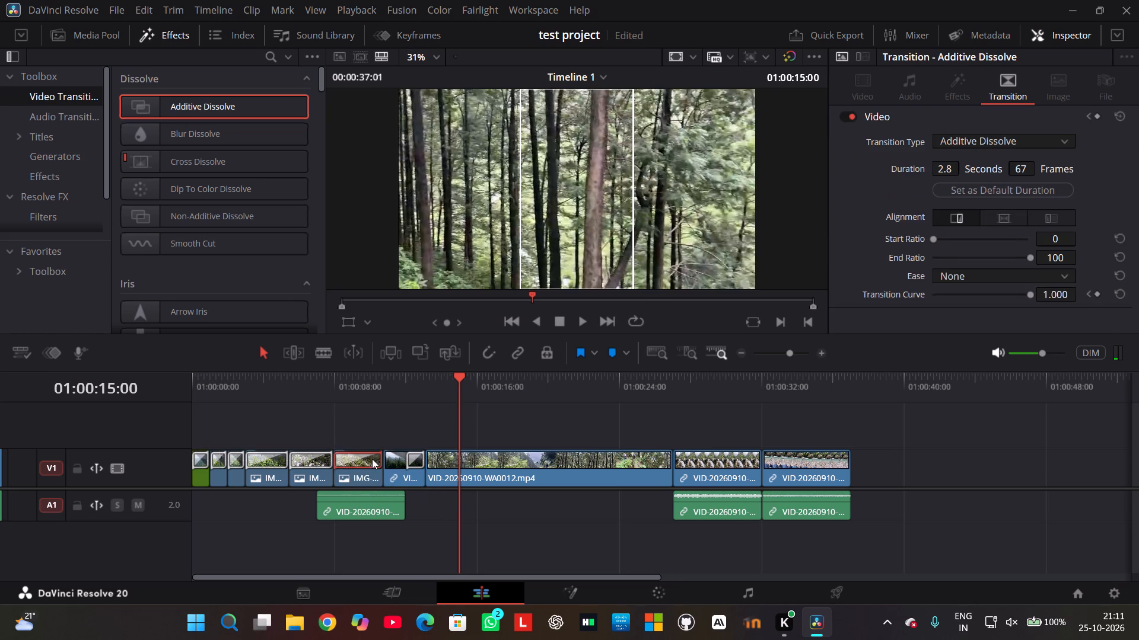
{"action": "left_click_drag", "start_coordinate": [381, 458], "coordinate": [374, 459]}
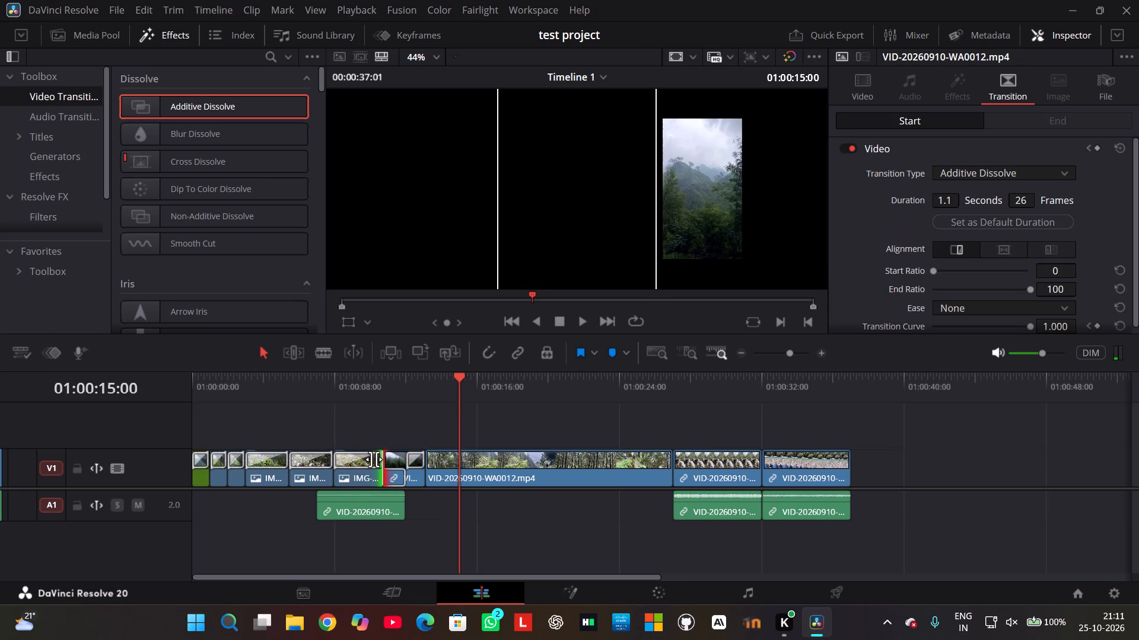
{"action": "left_click_drag", "start_coordinate": [374, 459], "coordinate": [370, 459]}
{"action": "left_click", "coordinate": [376, 460]}
{"action": "left_click", "coordinate": [357, 459]}
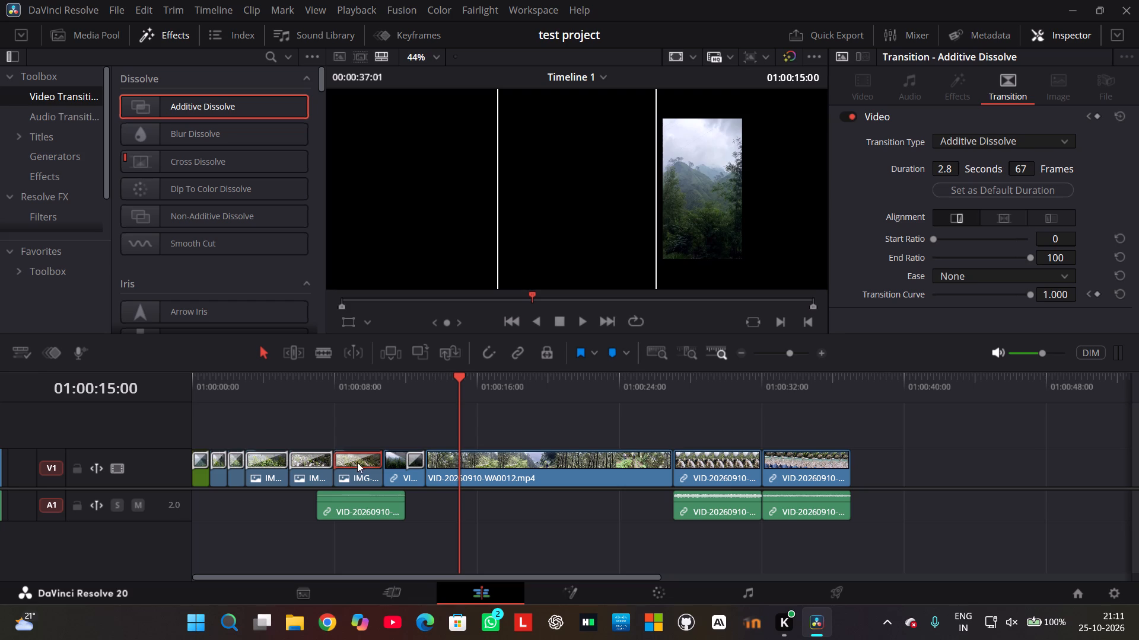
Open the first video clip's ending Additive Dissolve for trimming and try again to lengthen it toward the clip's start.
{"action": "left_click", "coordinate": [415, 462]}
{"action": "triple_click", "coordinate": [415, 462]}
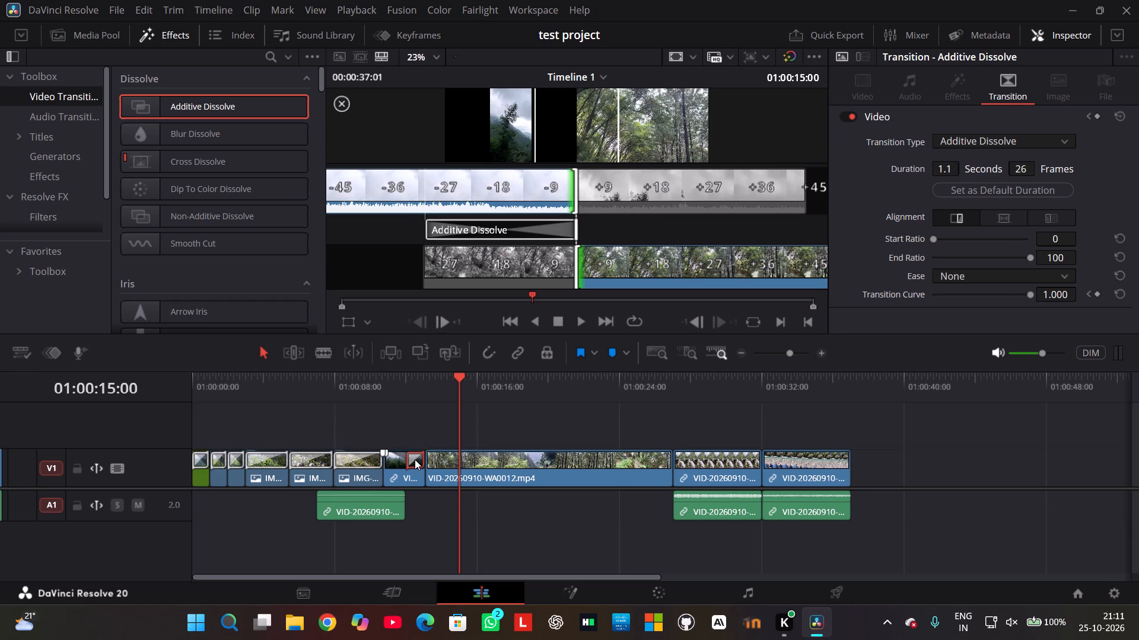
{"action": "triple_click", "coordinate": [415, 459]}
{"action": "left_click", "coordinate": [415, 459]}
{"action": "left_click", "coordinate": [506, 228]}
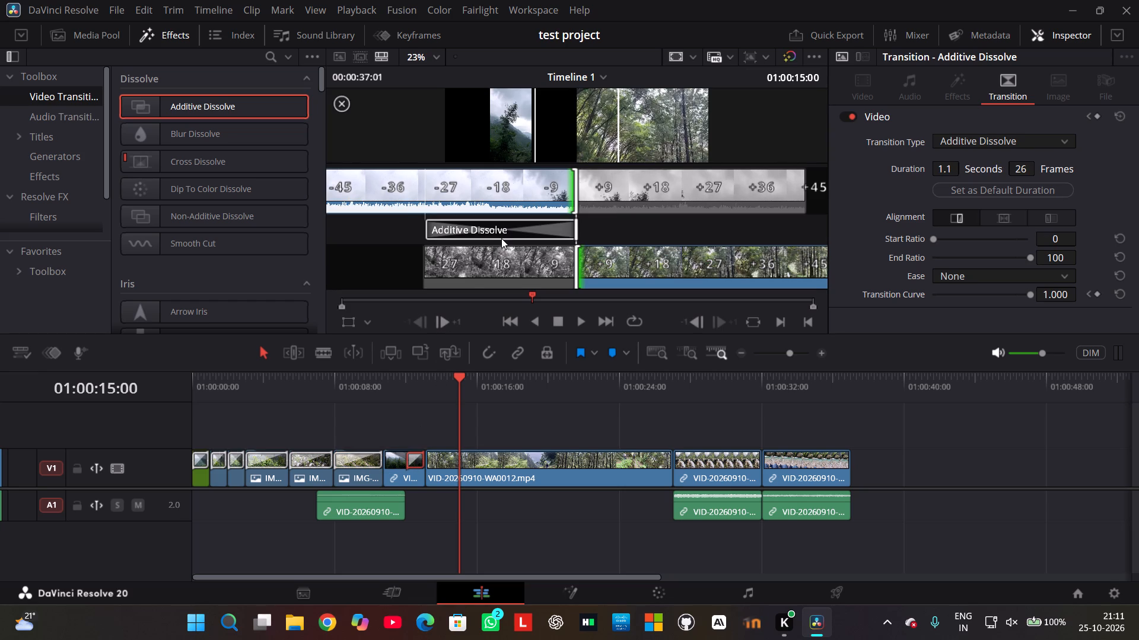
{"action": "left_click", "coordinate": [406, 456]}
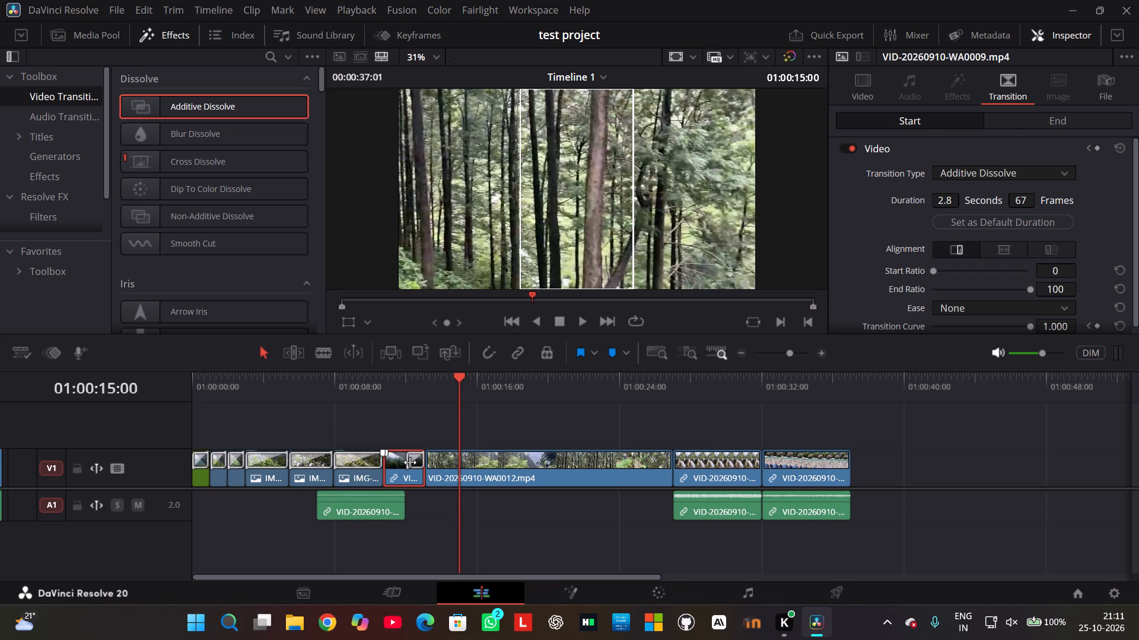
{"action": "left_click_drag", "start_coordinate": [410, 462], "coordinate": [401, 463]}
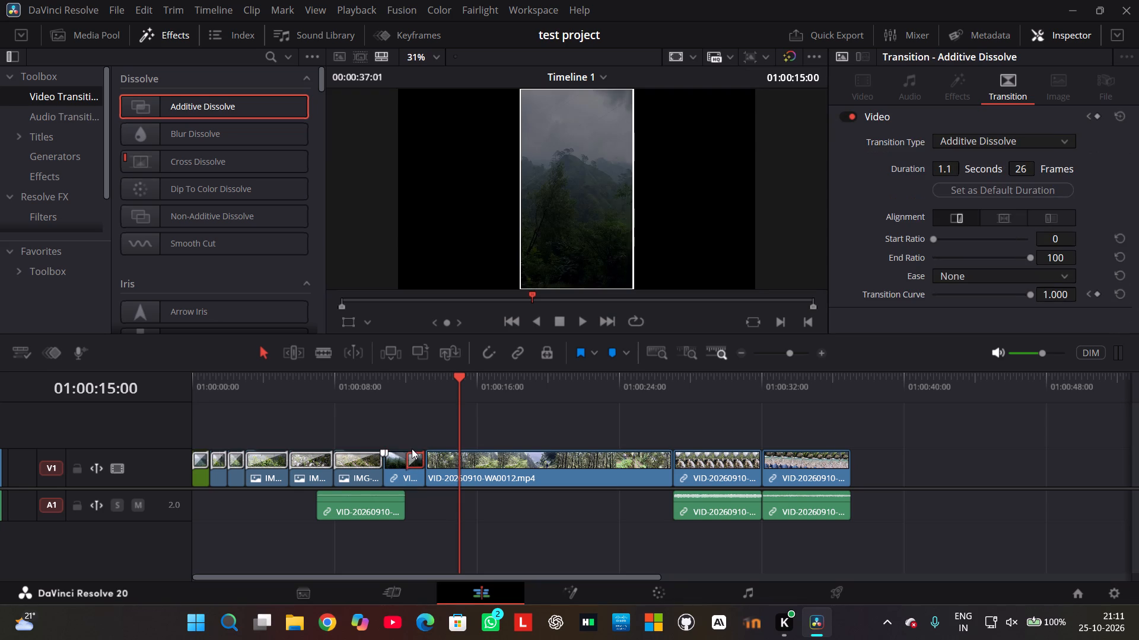
Add a fade-in spanning the full length of the VID-20260910-WA0013.mp4 clip.
{"action": "left_click", "coordinate": [714, 463]}
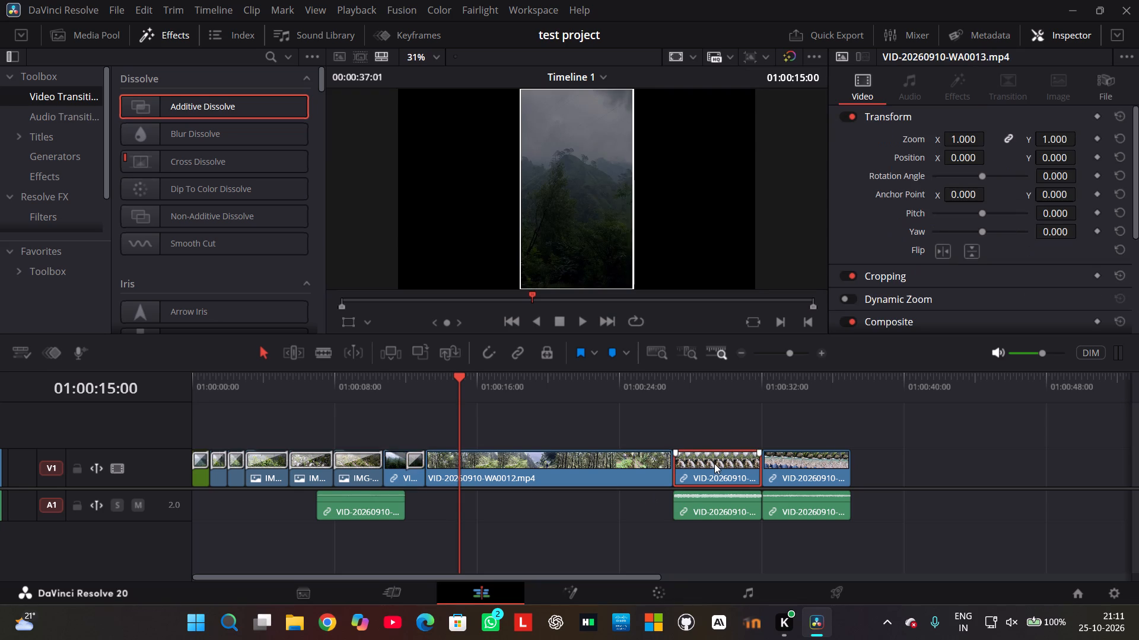
{"action": "left_click_drag", "start_coordinate": [676, 451], "coordinate": [694, 453]}
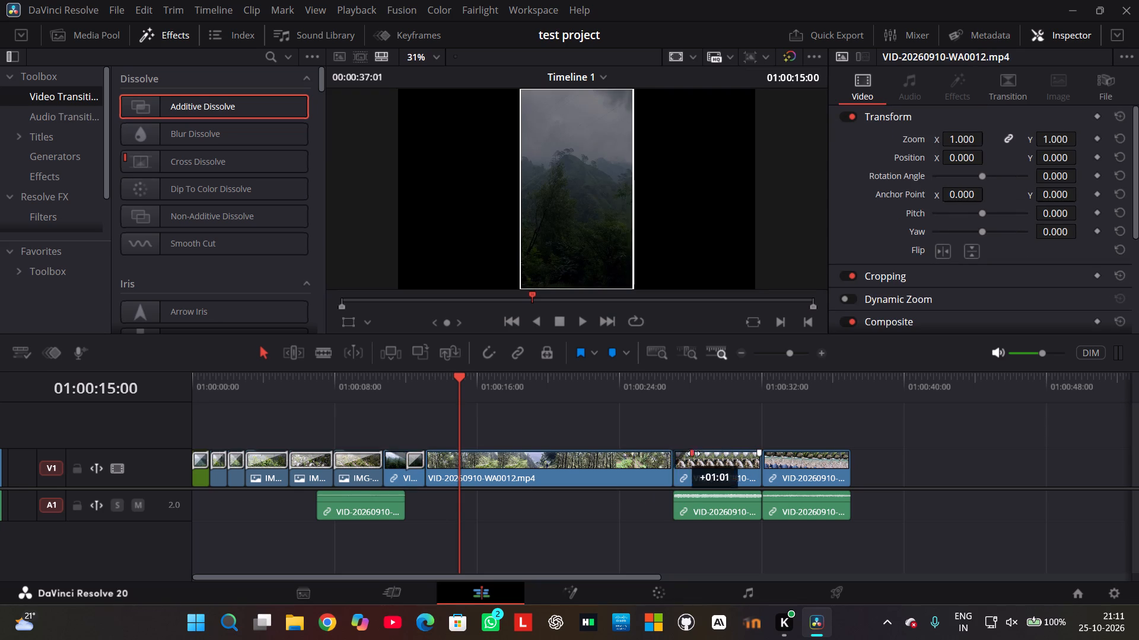
{"action": "left_click_drag", "start_coordinate": [694, 453], "coordinate": [759, 471]}
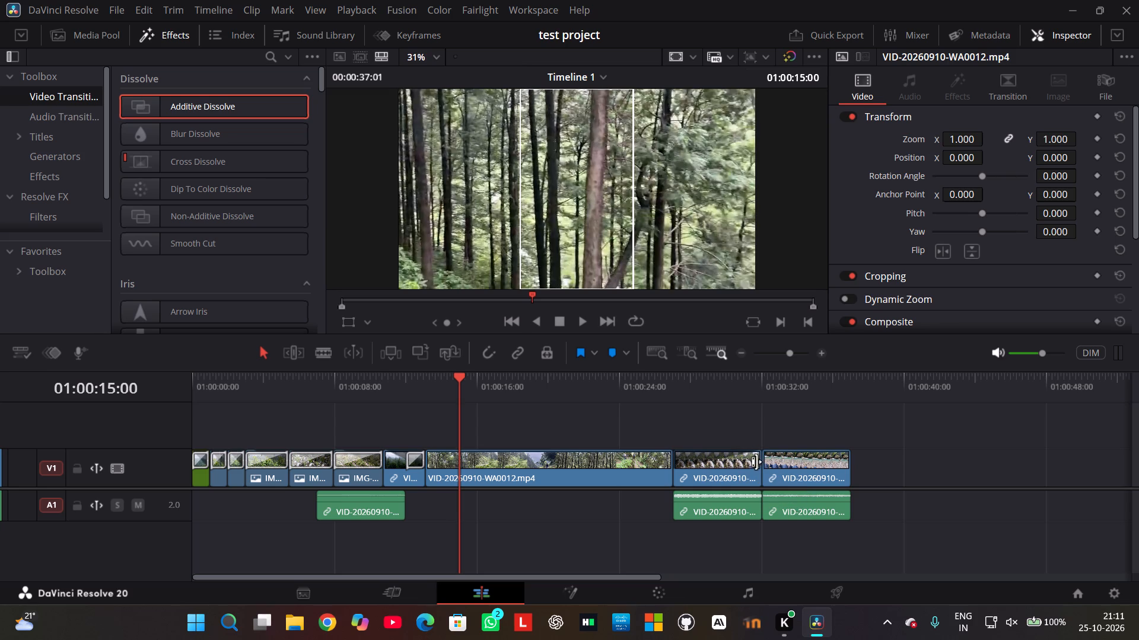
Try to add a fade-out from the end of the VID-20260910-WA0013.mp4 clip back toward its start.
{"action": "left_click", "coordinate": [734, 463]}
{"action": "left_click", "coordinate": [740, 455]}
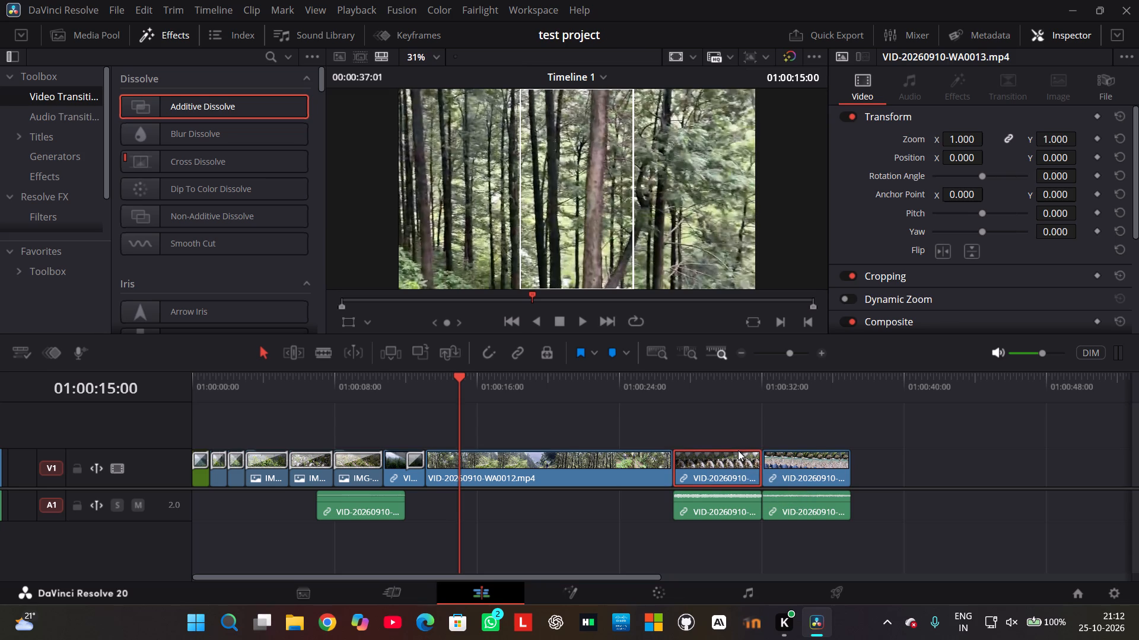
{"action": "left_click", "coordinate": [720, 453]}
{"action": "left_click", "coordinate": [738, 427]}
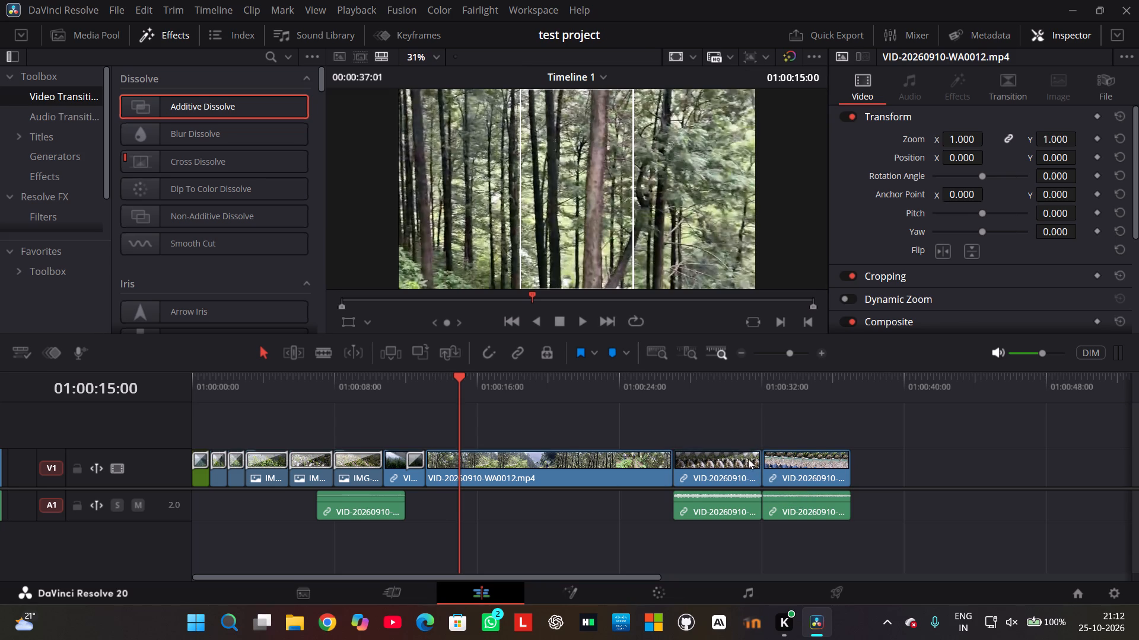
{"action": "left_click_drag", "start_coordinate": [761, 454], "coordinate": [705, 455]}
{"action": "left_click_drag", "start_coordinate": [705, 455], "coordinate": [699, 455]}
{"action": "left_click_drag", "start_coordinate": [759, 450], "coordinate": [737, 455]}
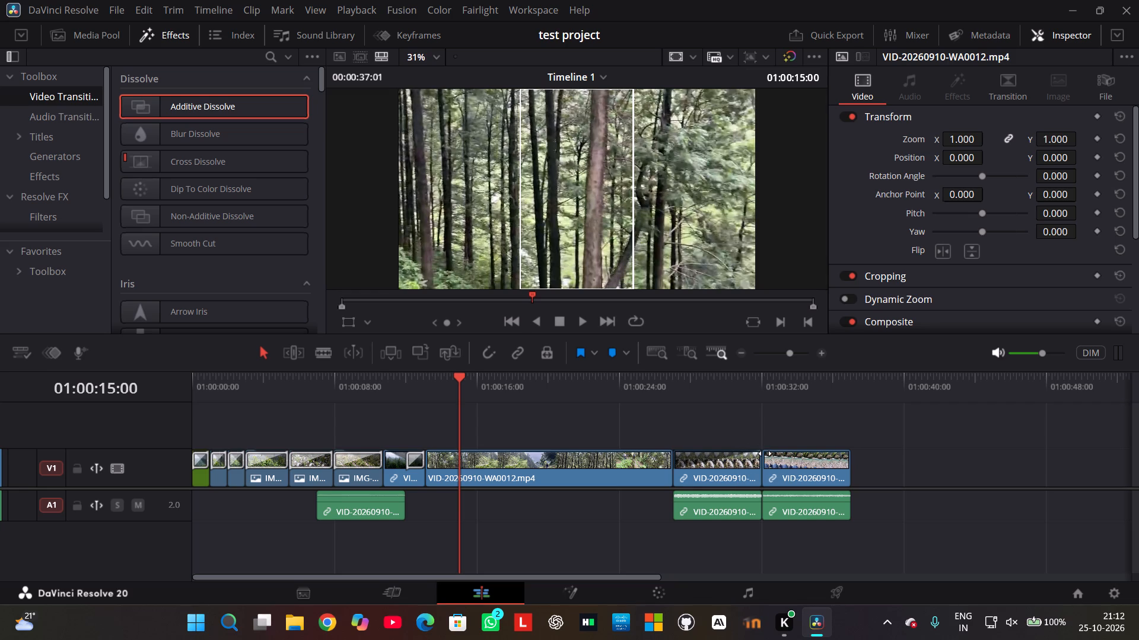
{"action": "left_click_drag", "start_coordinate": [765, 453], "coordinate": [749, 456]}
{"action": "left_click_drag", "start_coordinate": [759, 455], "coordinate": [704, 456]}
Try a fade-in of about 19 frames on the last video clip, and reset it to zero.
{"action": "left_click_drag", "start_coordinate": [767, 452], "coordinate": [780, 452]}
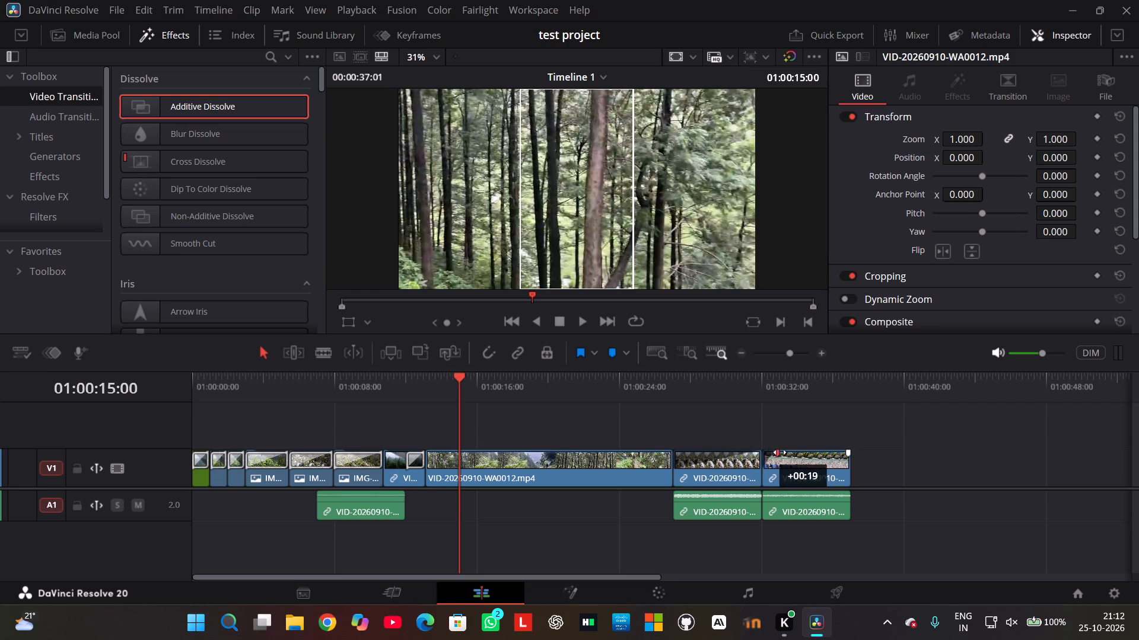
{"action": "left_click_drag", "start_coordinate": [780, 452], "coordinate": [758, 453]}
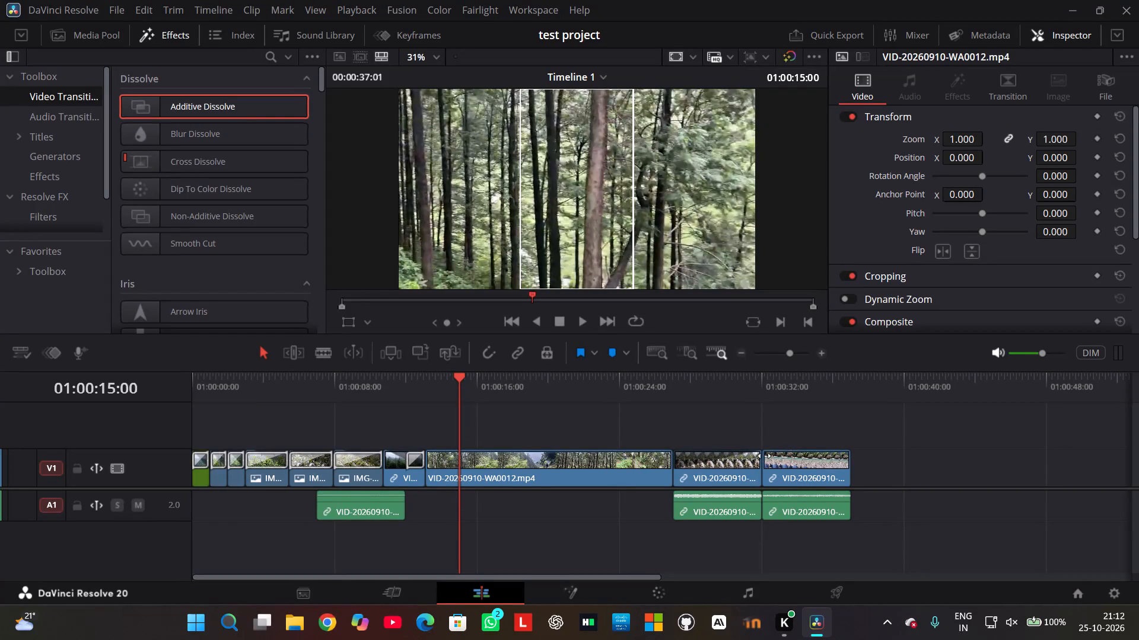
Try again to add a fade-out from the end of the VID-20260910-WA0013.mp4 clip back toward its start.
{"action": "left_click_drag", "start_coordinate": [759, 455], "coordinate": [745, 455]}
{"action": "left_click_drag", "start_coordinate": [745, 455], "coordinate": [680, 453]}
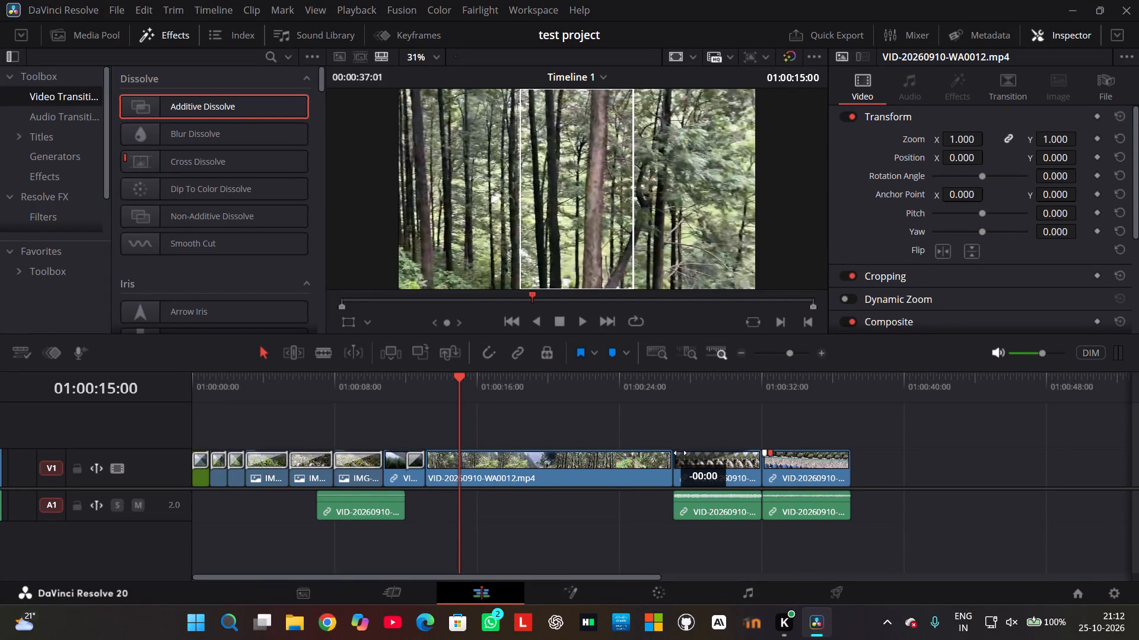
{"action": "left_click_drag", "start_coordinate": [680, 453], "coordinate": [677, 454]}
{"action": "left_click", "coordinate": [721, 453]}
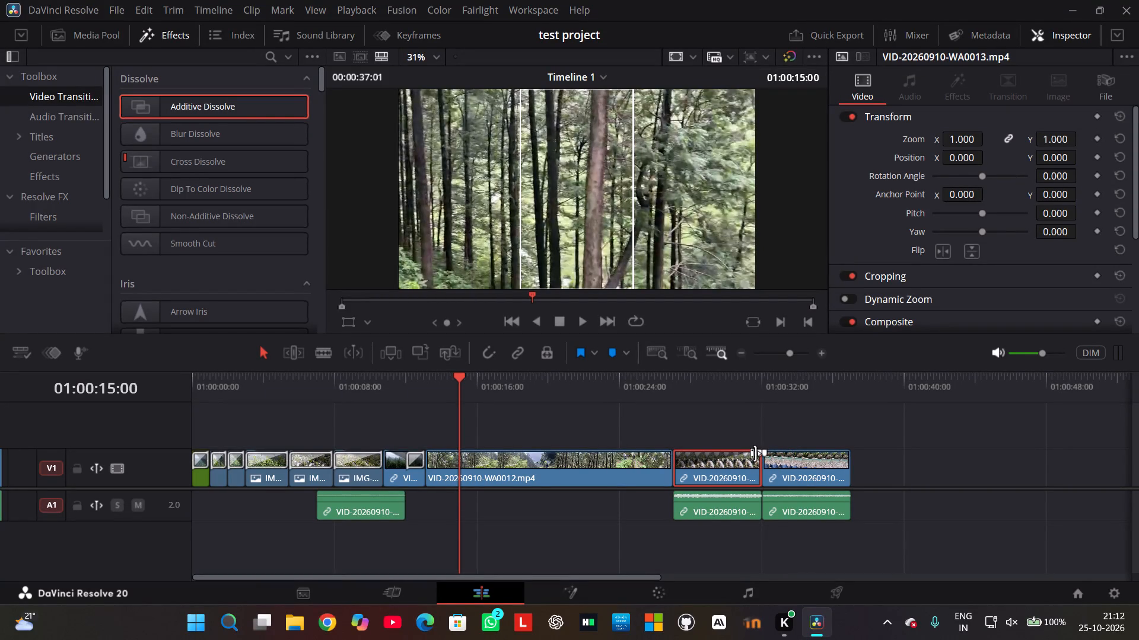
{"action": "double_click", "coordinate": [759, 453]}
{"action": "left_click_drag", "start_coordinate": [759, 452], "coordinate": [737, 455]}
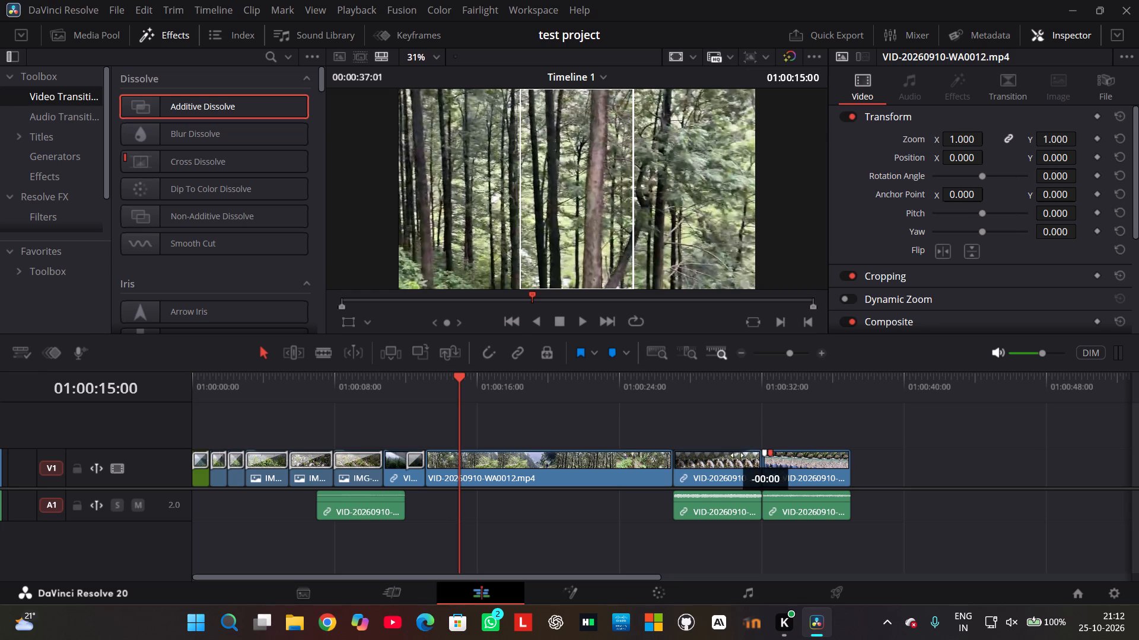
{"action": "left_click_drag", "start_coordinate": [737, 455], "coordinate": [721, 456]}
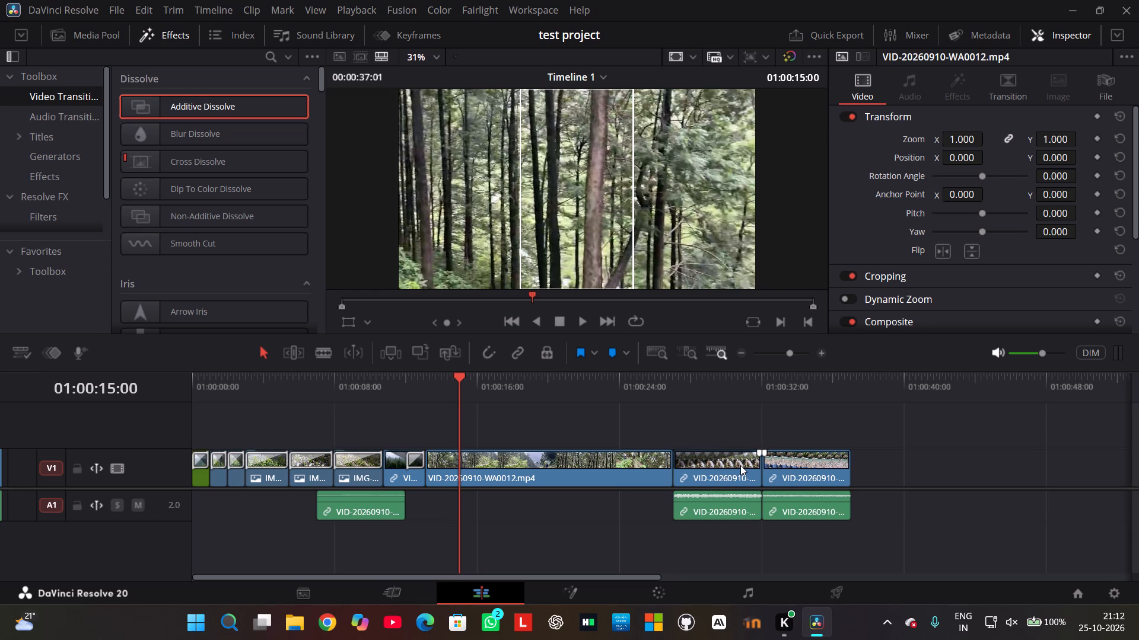
Undo the full-length fade-in on the VID-20260910-WA0013.mp4 clip.
{"action": "key", "text": "ctrl+z"}
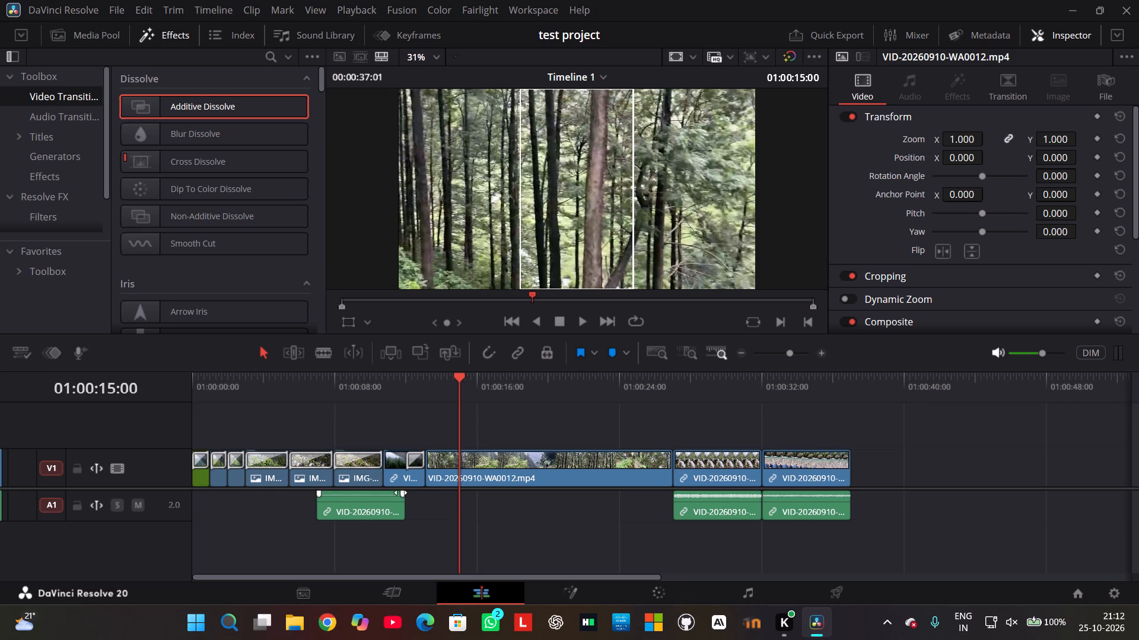
Play the timeline from the beginning into the VID-20260910-WA0012.mp4 clip to review the transitions.
{"action": "left_click_drag", "start_coordinate": [462, 377], "coordinate": [217, 411]}
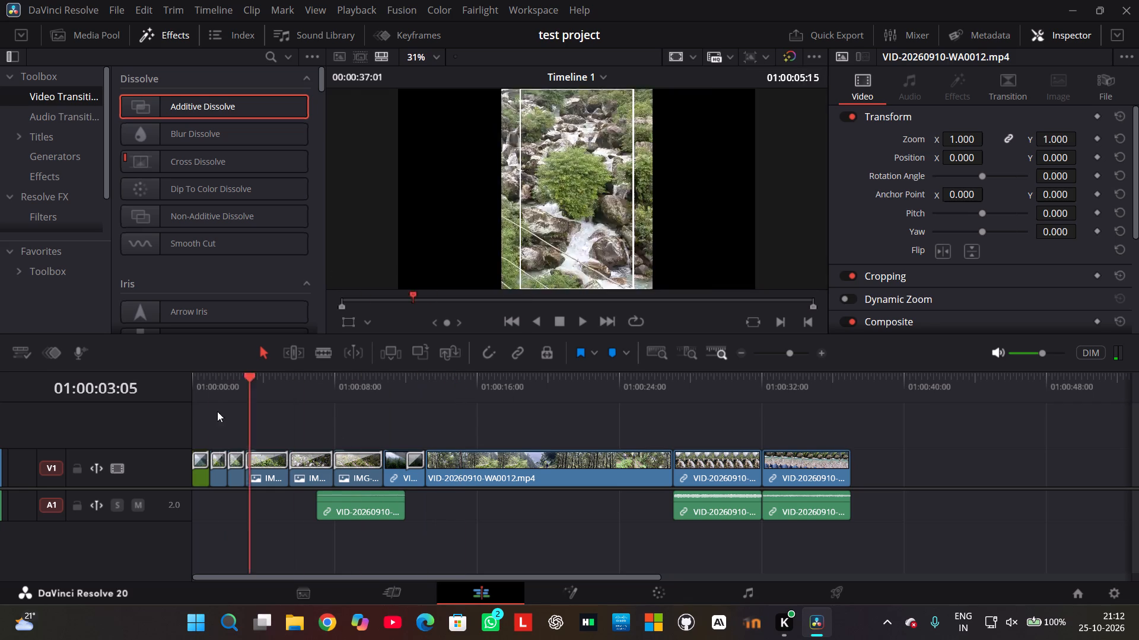
{"action": "left_click_drag", "start_coordinate": [217, 411], "coordinate": [173, 415]}
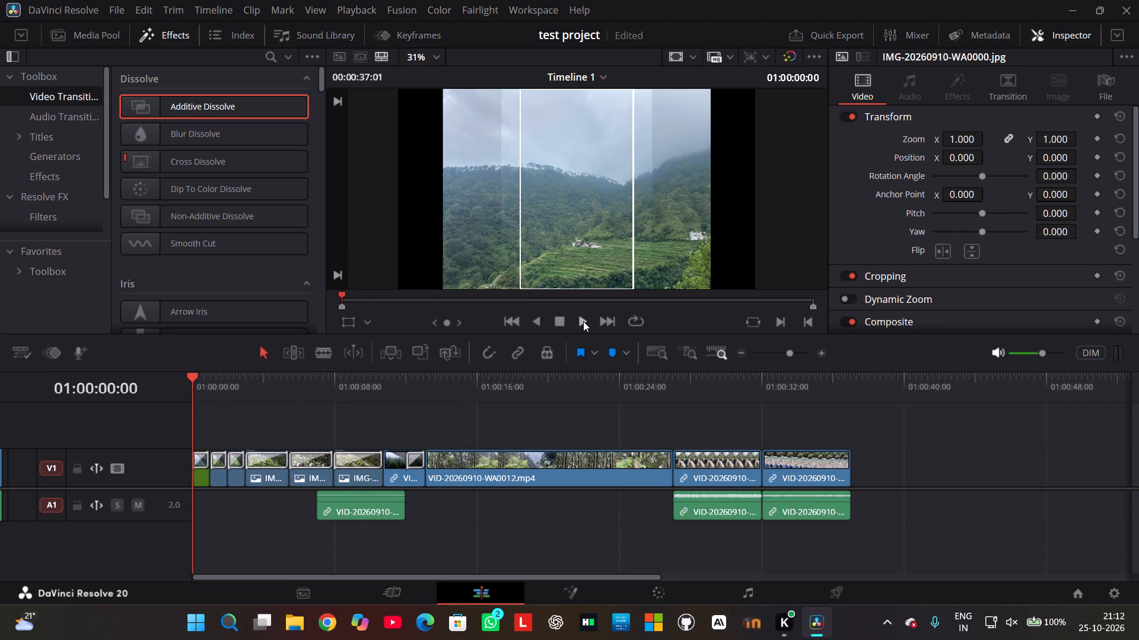
{"action": "left_click", "coordinate": [583, 321]}
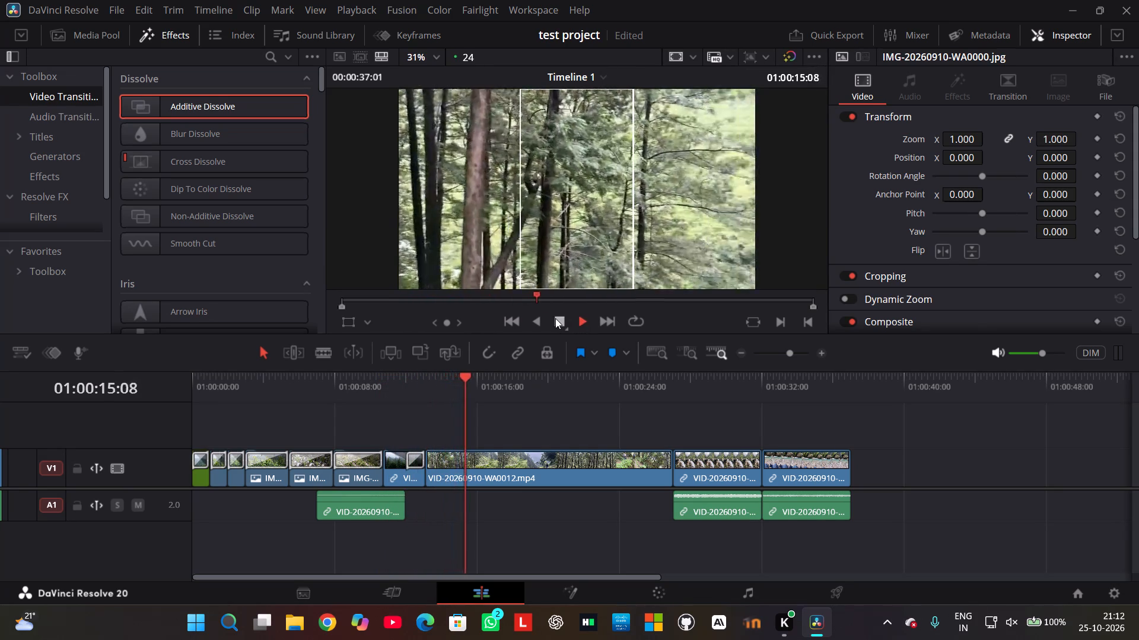
{"action": "left_click", "coordinate": [555, 318]}
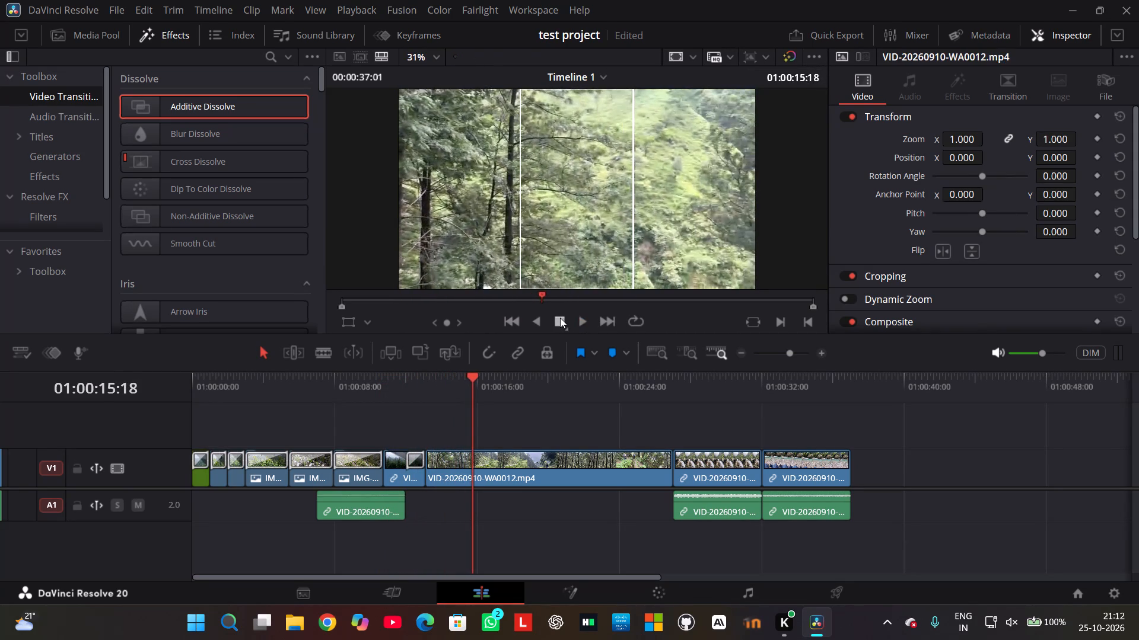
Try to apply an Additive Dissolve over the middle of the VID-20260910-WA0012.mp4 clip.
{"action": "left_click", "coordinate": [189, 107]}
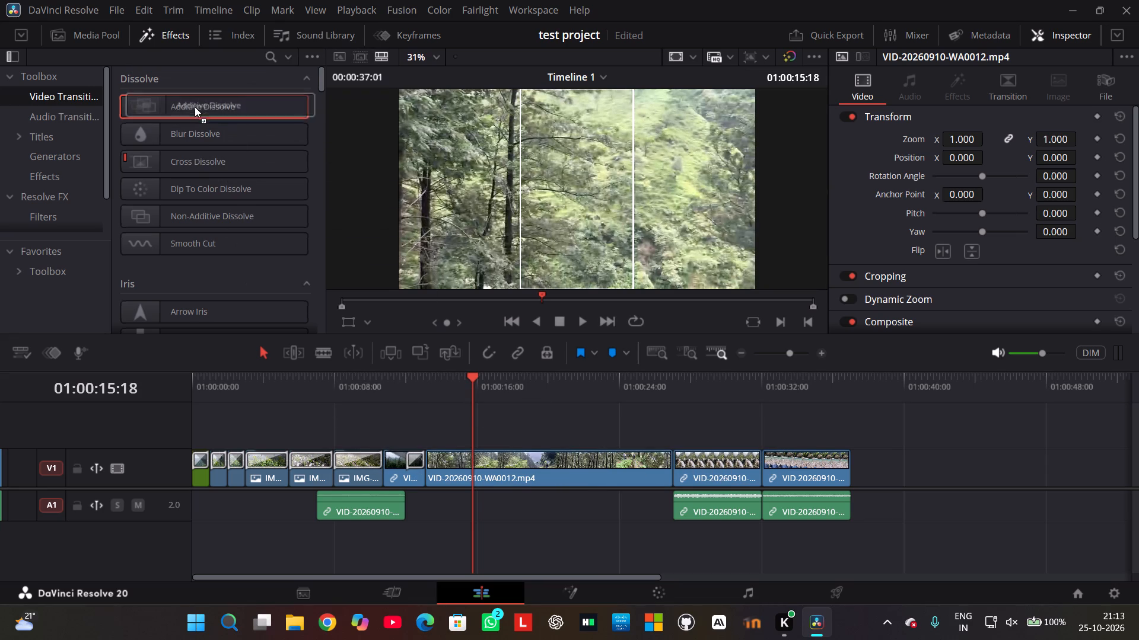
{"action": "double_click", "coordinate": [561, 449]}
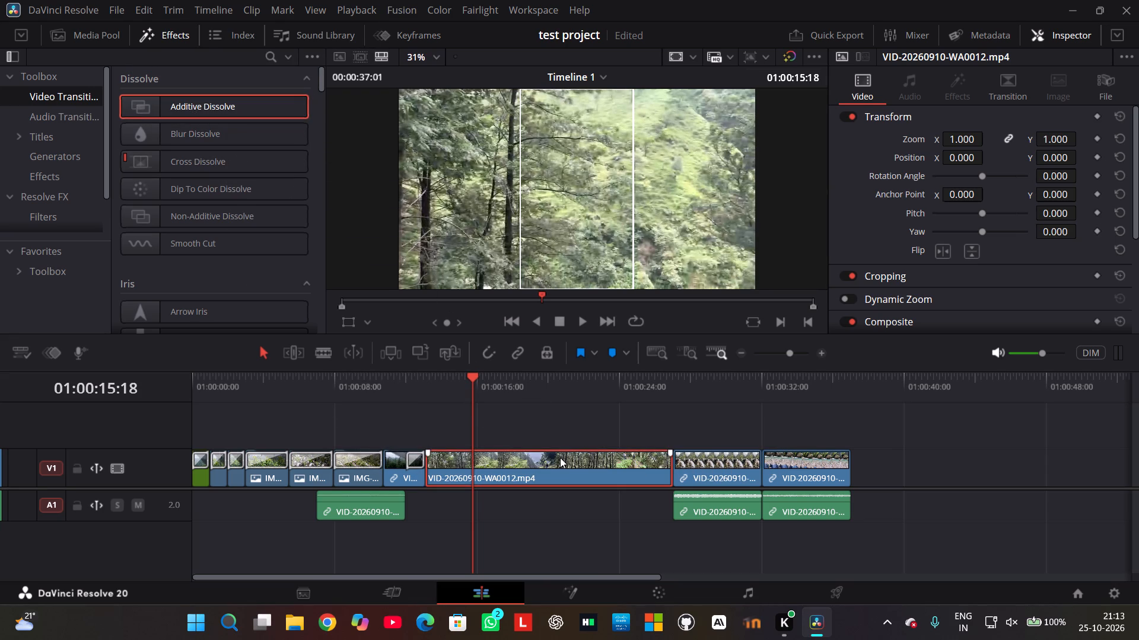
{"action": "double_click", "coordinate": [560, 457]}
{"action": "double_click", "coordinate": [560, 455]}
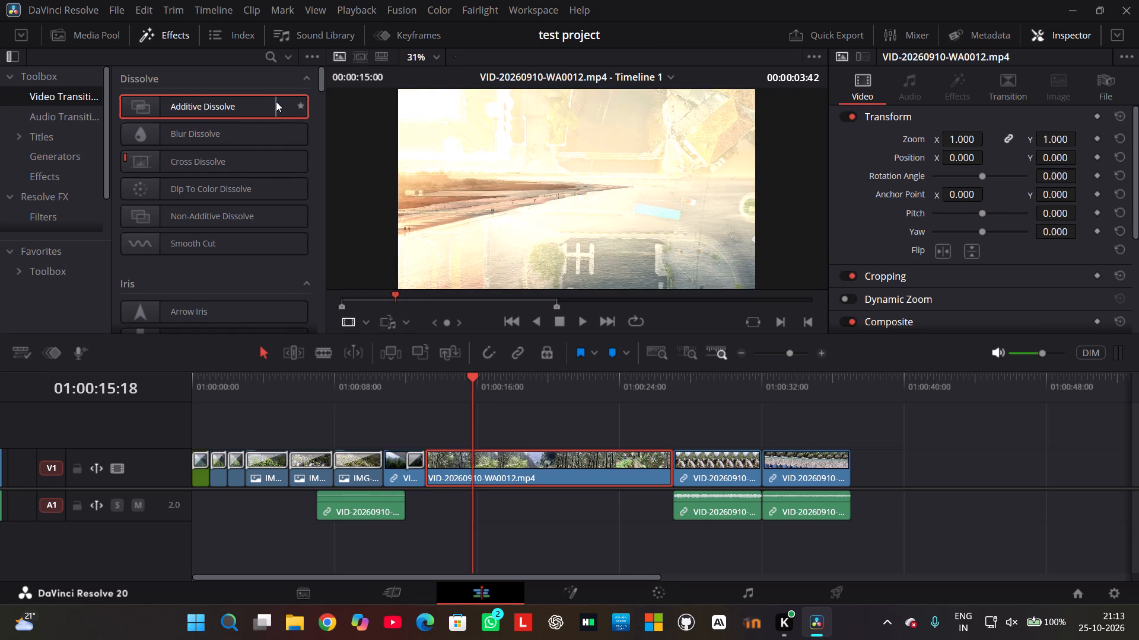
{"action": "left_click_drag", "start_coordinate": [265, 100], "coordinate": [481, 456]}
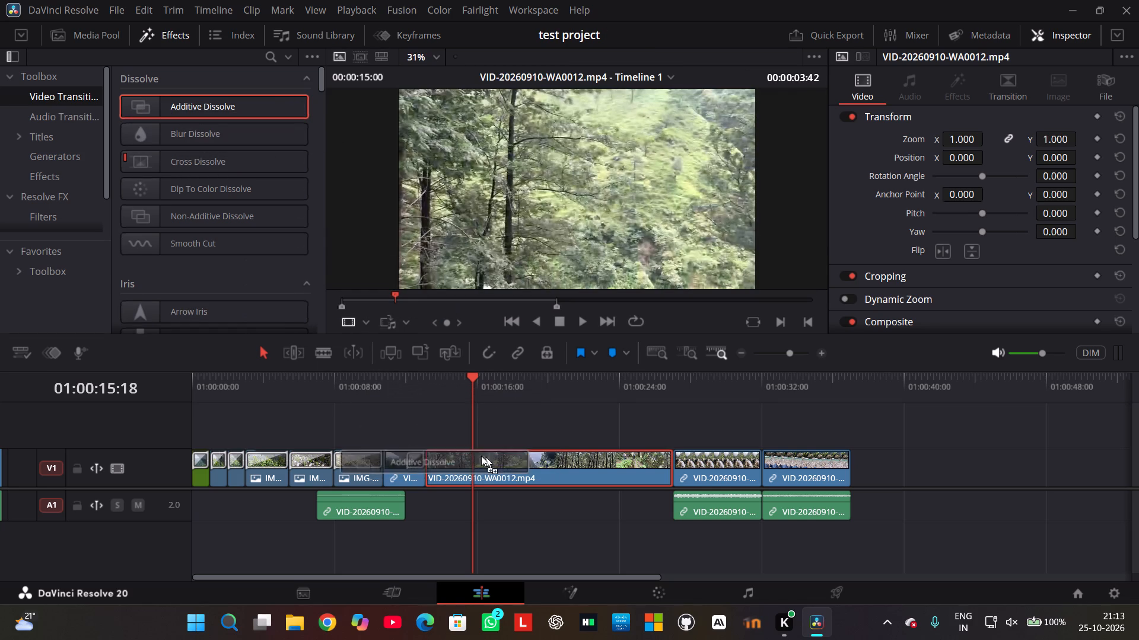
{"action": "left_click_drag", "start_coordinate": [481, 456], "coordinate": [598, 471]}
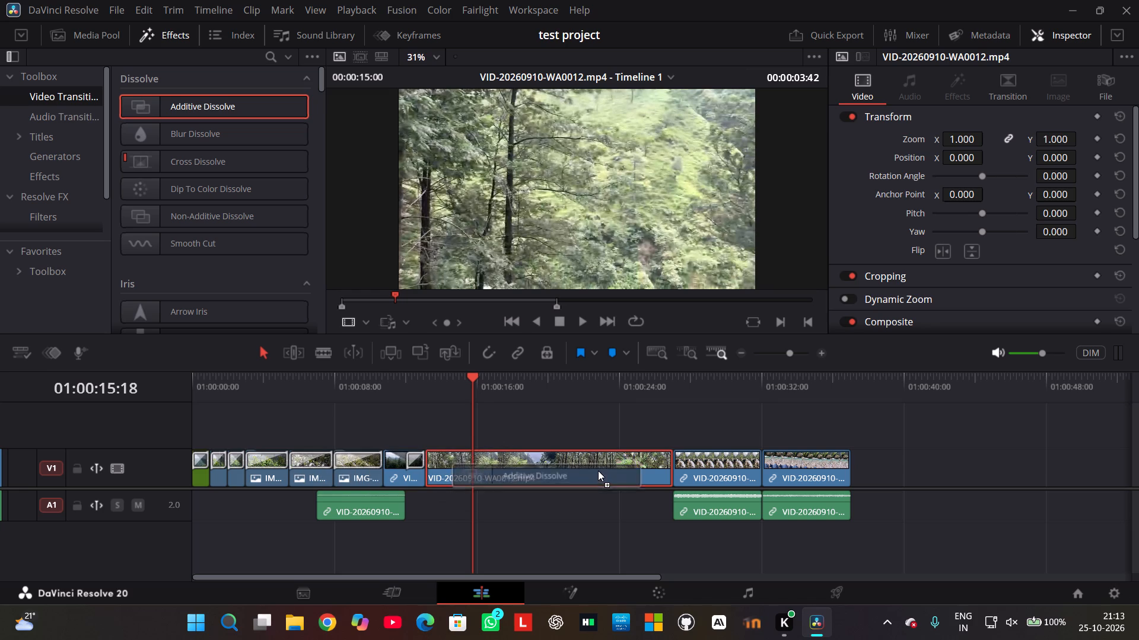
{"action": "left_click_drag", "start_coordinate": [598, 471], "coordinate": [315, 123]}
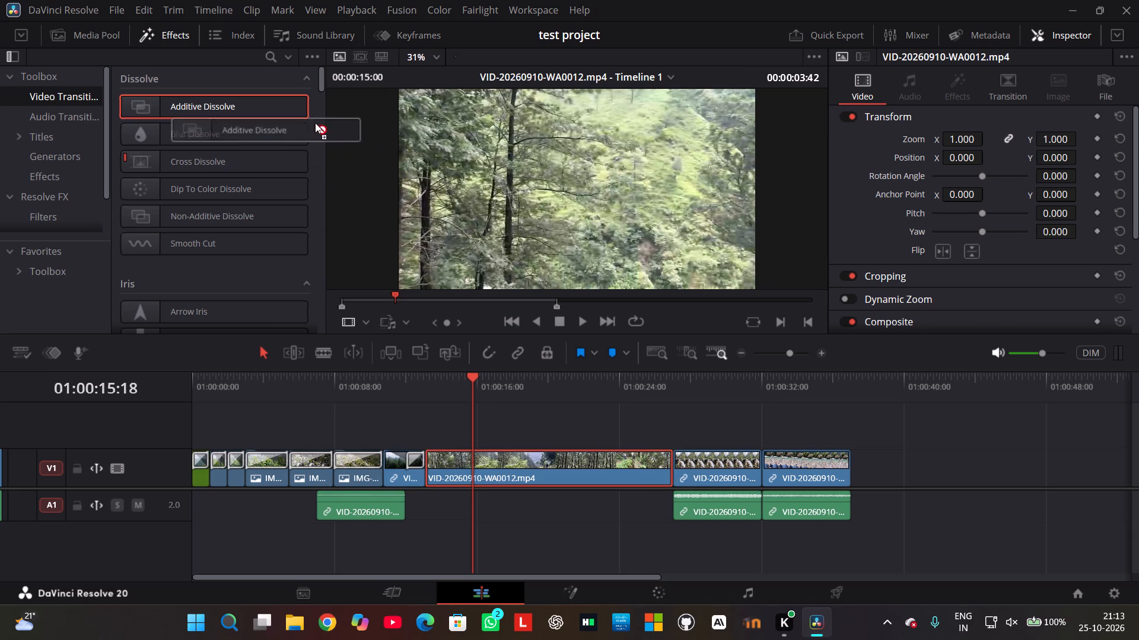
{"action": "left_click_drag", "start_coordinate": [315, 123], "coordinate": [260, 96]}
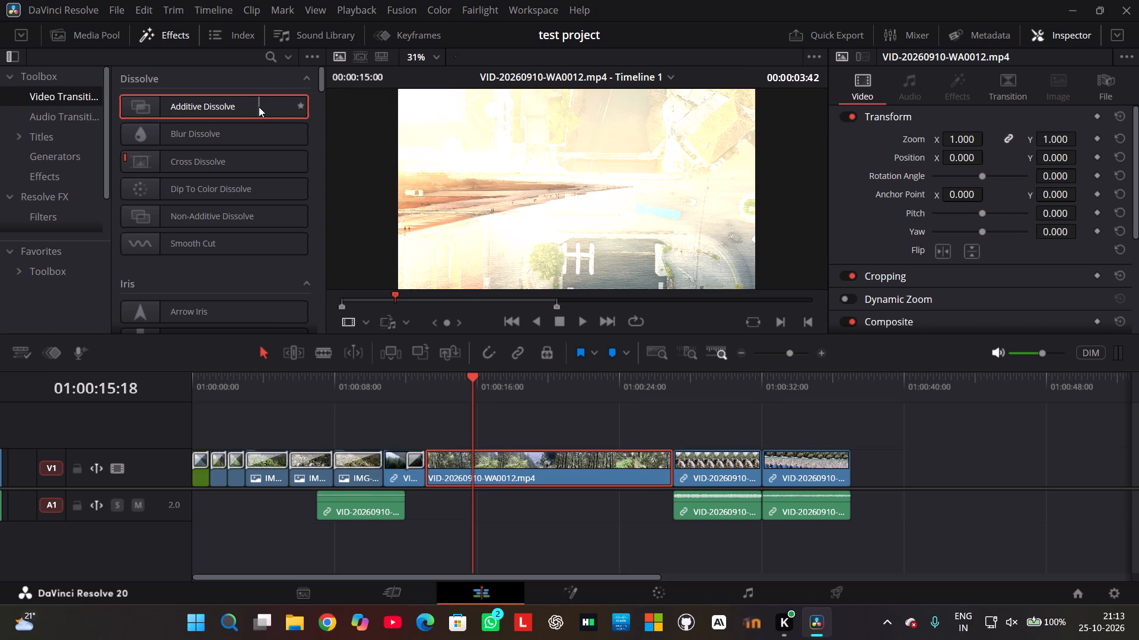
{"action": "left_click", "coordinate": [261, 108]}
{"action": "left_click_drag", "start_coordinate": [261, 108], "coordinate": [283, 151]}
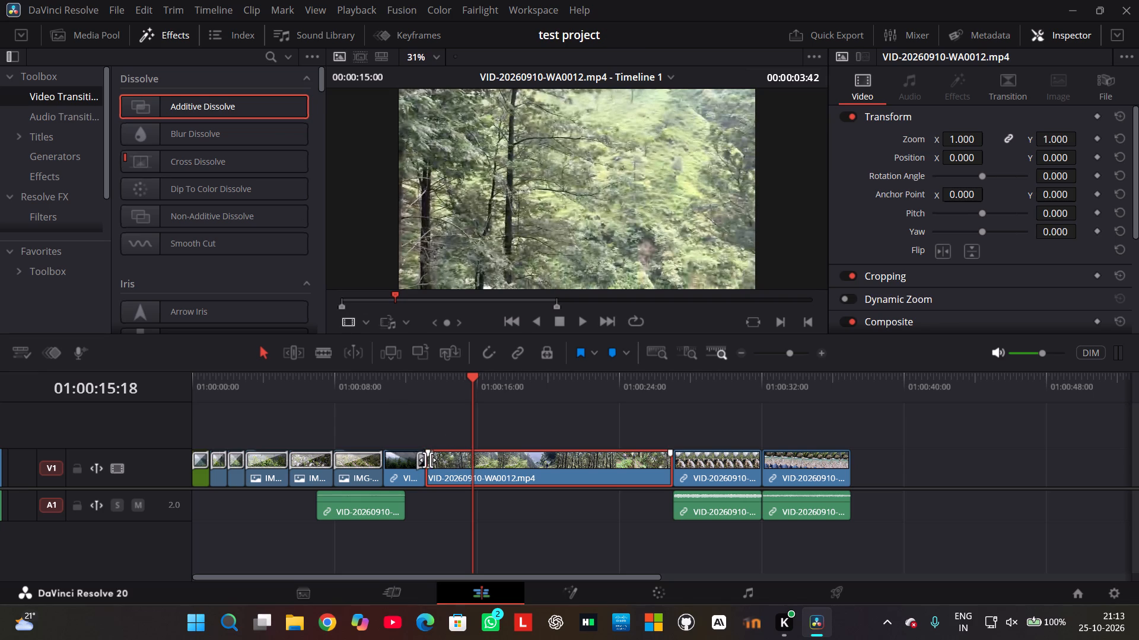
Add a fade-in and a fade-out to the VID-20260910-WA0012.mp4 clip, each spanning about a third of its length.
{"action": "left_click_drag", "start_coordinate": [427, 453], "coordinate": [452, 453]}
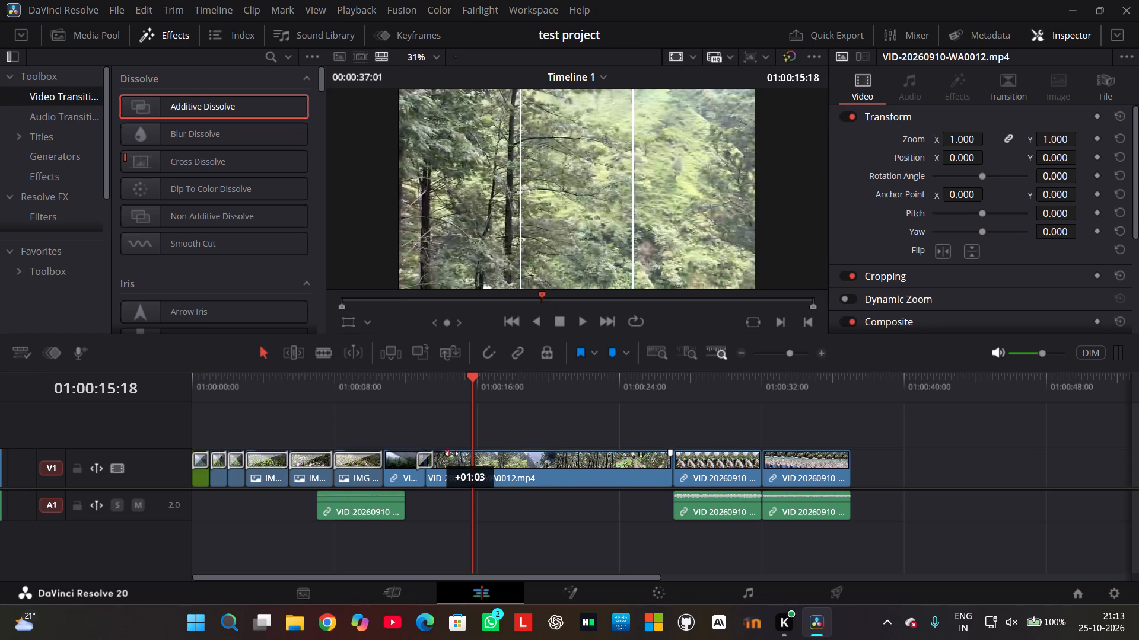
{"action": "left_click_drag", "start_coordinate": [452, 453], "coordinate": [504, 457]}
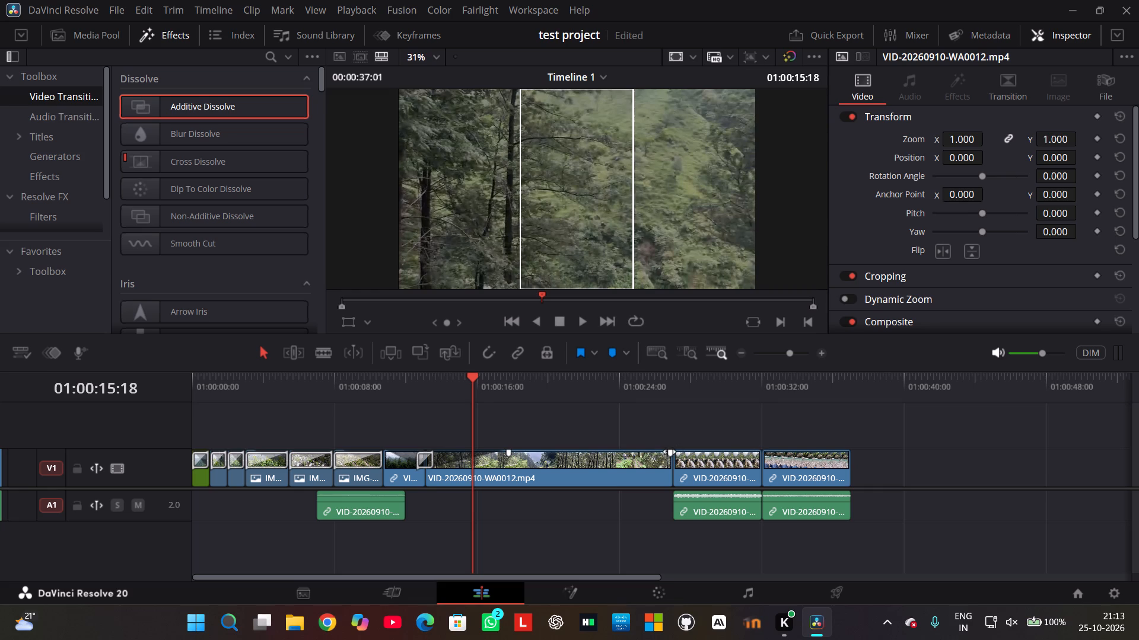
{"action": "left_click_drag", "start_coordinate": [670, 452], "coordinate": [599, 449]}
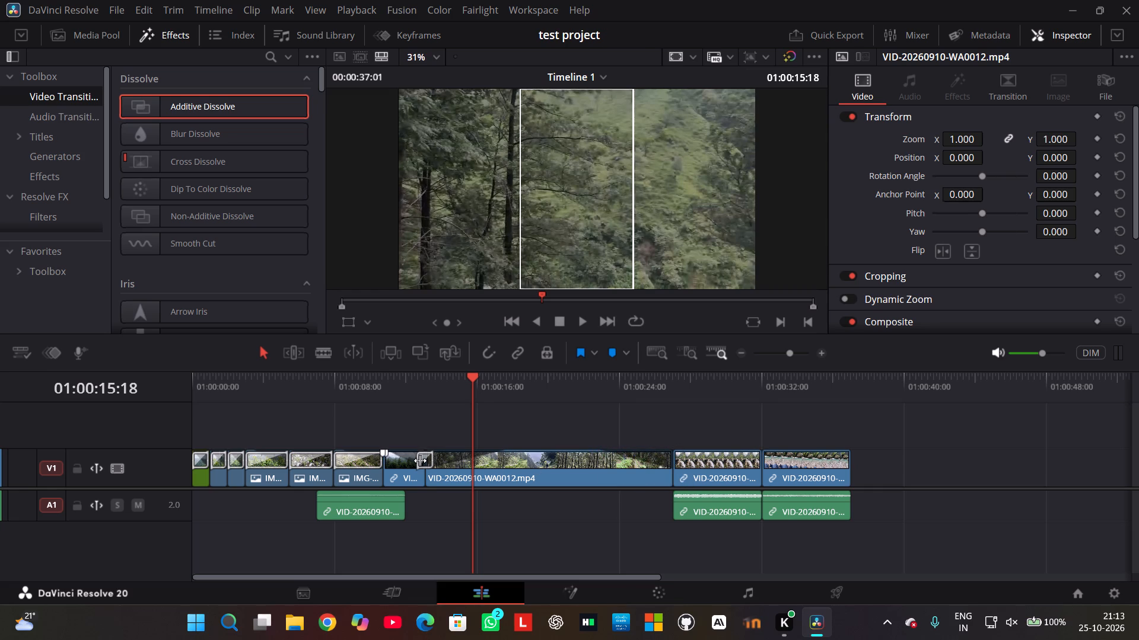
Lengthen the Additive Dissolve between the first video clip and VID-20260910-WA0012.mp4 to 2.2 seconds (52 frames).
{"action": "left_click_drag", "start_coordinate": [432, 461], "coordinate": [440, 461]}
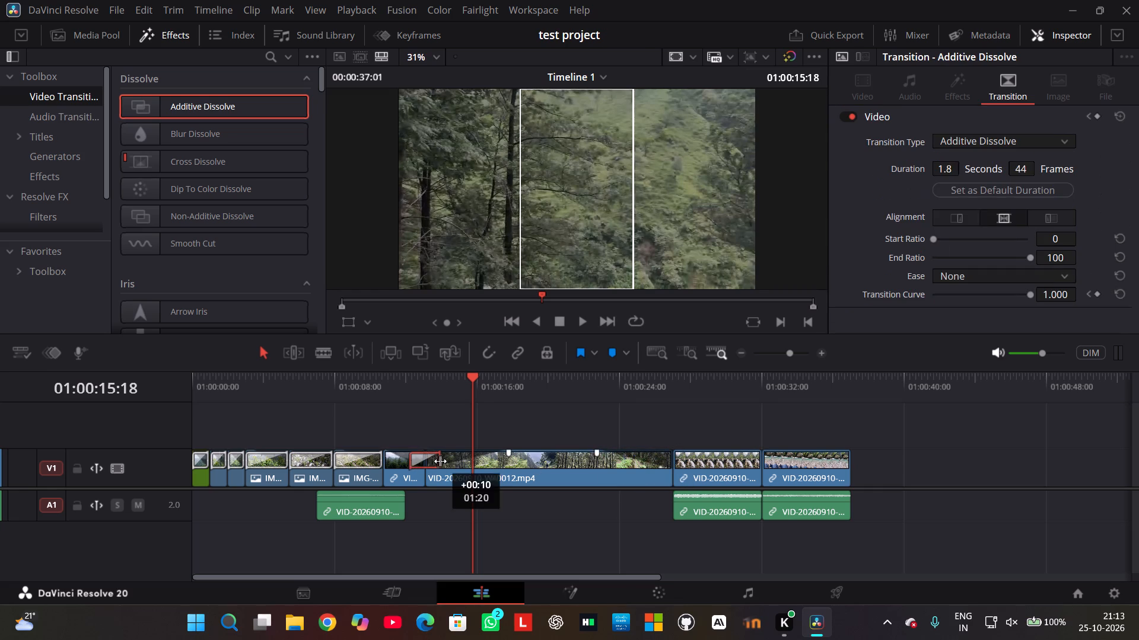
{"action": "left_click_drag", "start_coordinate": [440, 461], "coordinate": [456, 461]}
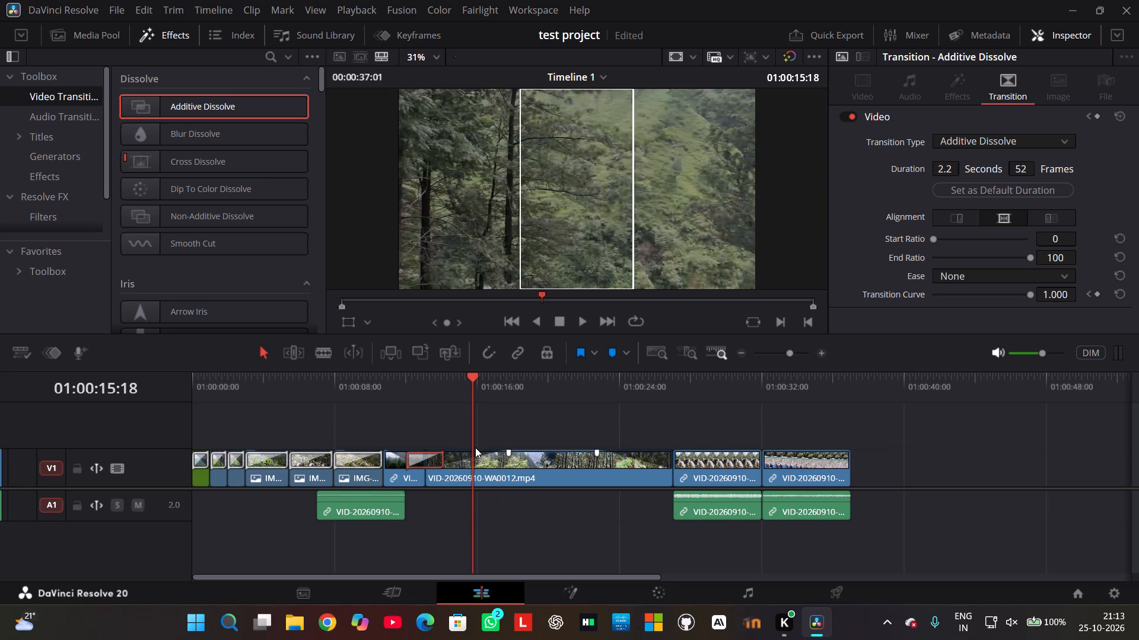
{"action": "left_click_drag", "start_coordinate": [354, 457], "coordinate": [375, 457]}
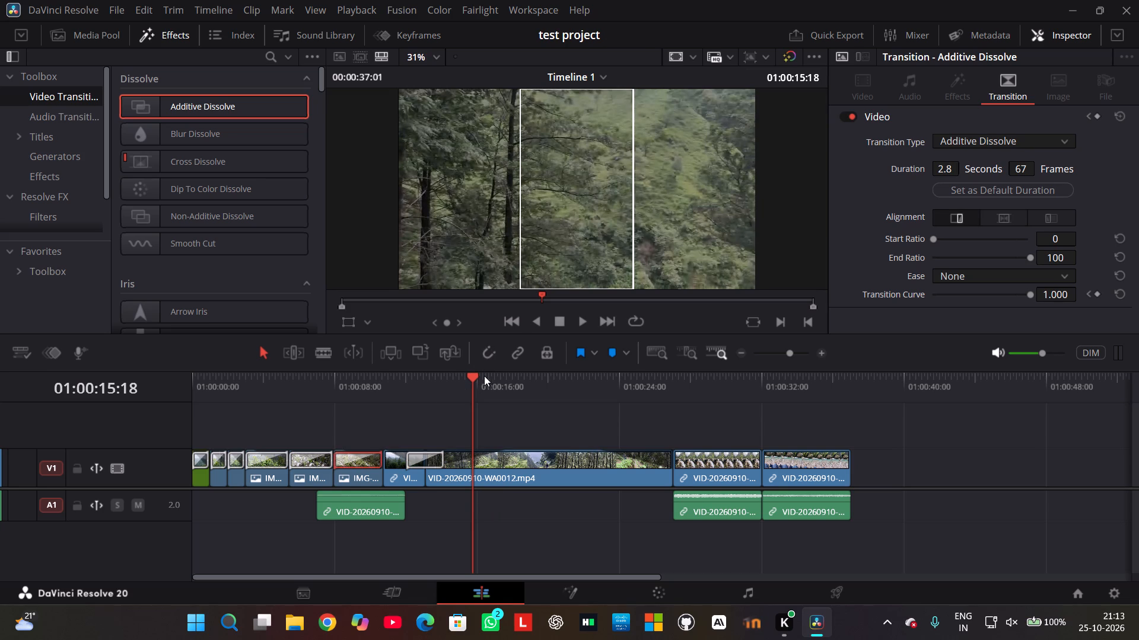
Play the timeline from around the start of the first video clip into VID-20260910-WA0013.mp4 to review the dissolve and fades.
{"action": "left_click_drag", "start_coordinate": [471, 377], "coordinate": [389, 395]}
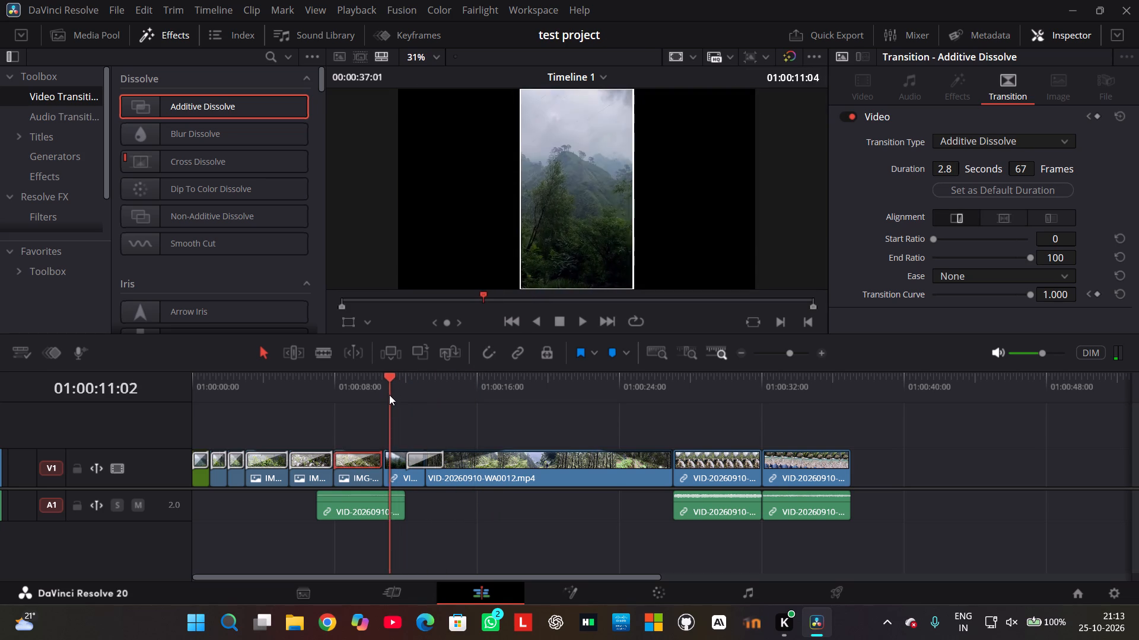
{"action": "left_click_drag", "start_coordinate": [389, 395], "coordinate": [382, 398]}
{"action": "left_click", "coordinate": [583, 322]}
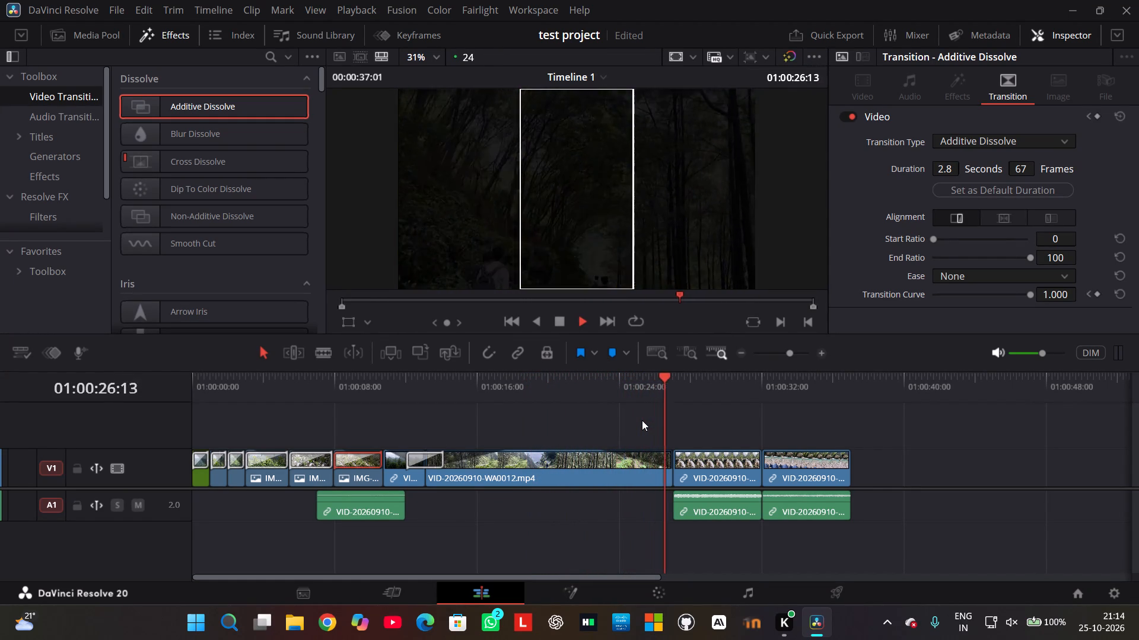
{"action": "left_click", "coordinate": [556, 323]}
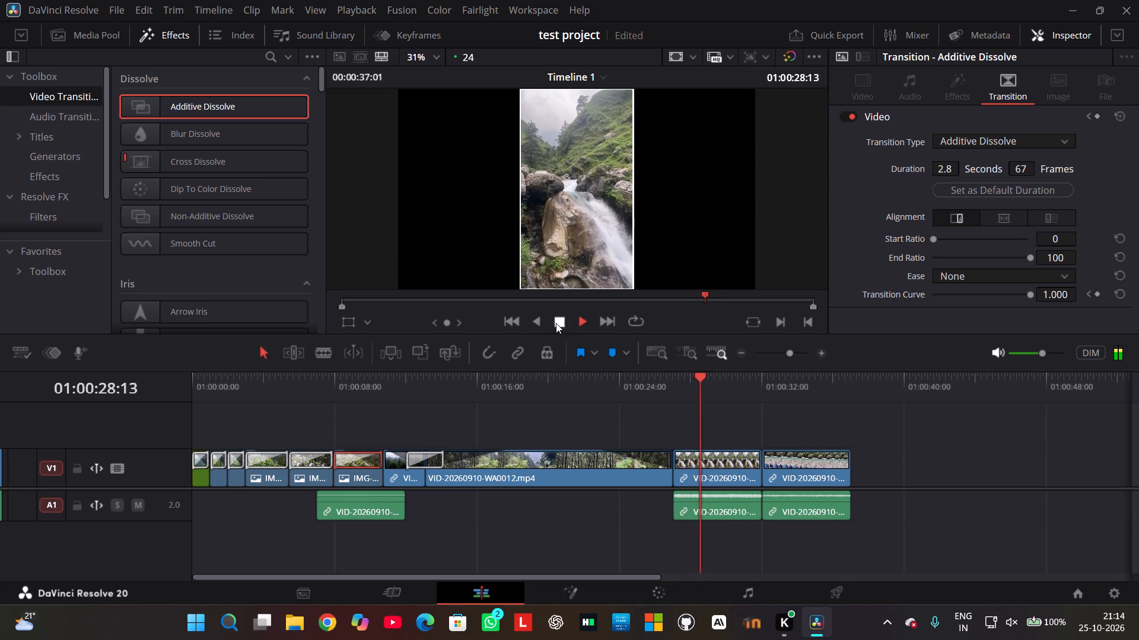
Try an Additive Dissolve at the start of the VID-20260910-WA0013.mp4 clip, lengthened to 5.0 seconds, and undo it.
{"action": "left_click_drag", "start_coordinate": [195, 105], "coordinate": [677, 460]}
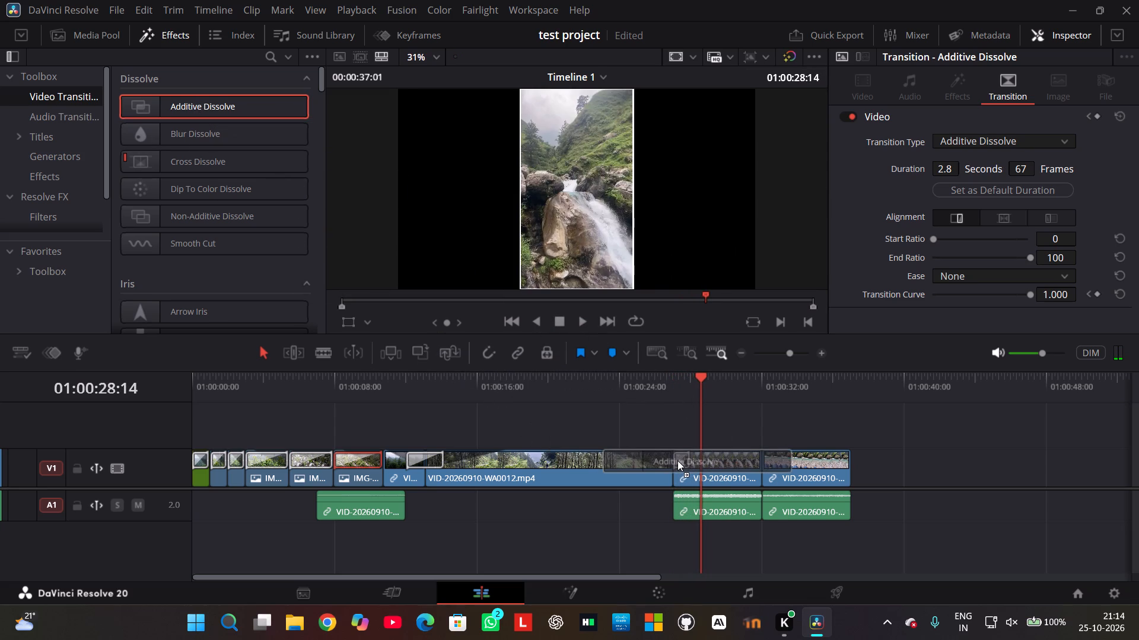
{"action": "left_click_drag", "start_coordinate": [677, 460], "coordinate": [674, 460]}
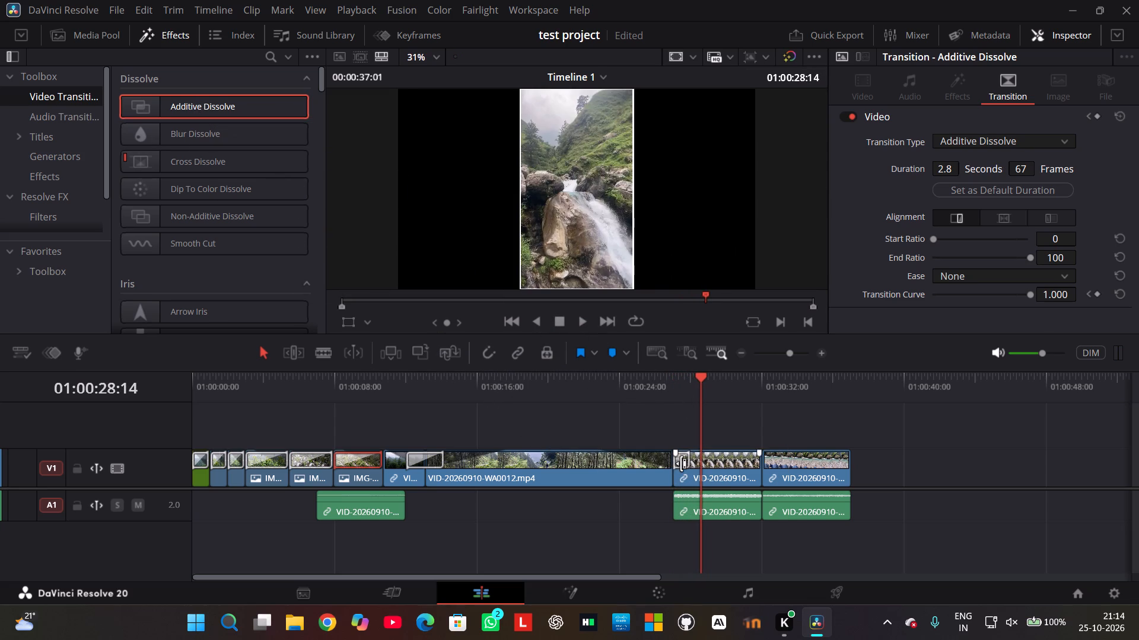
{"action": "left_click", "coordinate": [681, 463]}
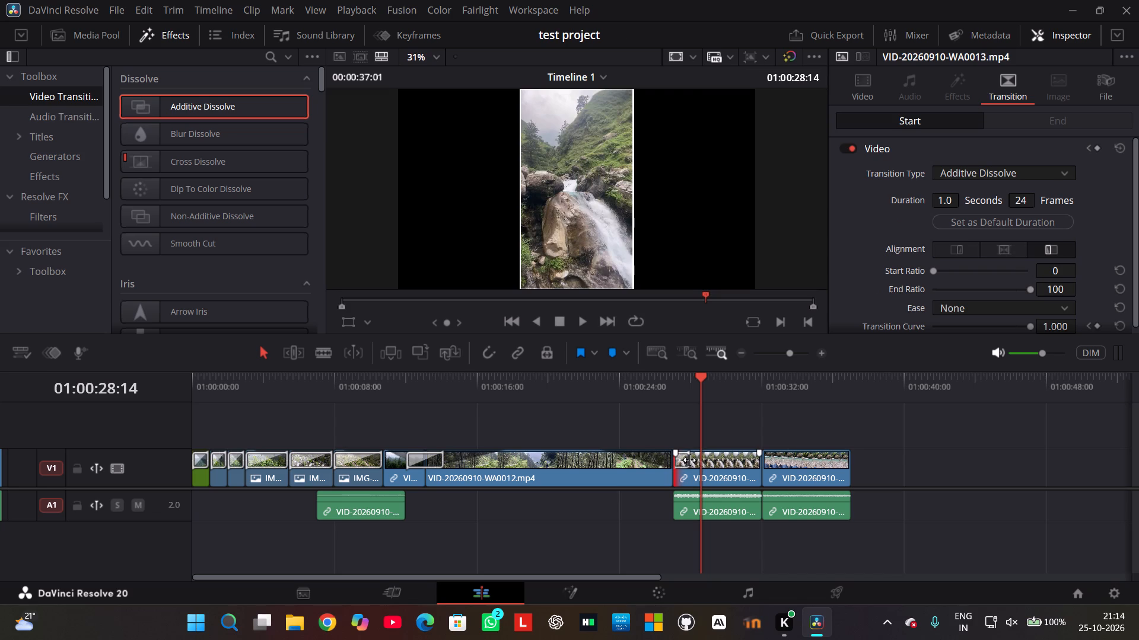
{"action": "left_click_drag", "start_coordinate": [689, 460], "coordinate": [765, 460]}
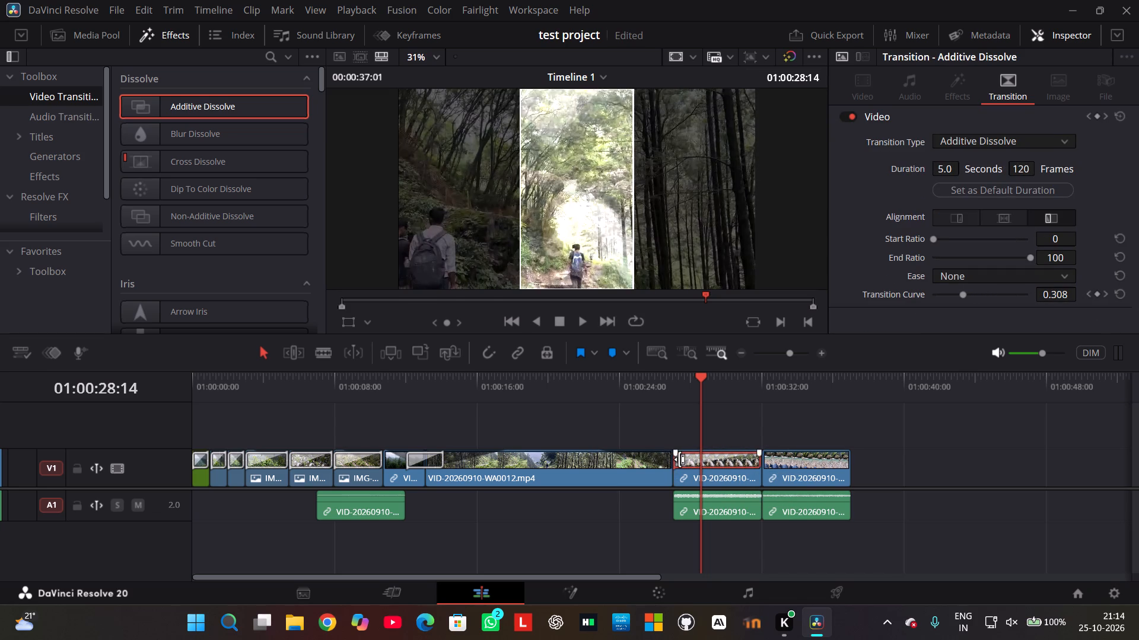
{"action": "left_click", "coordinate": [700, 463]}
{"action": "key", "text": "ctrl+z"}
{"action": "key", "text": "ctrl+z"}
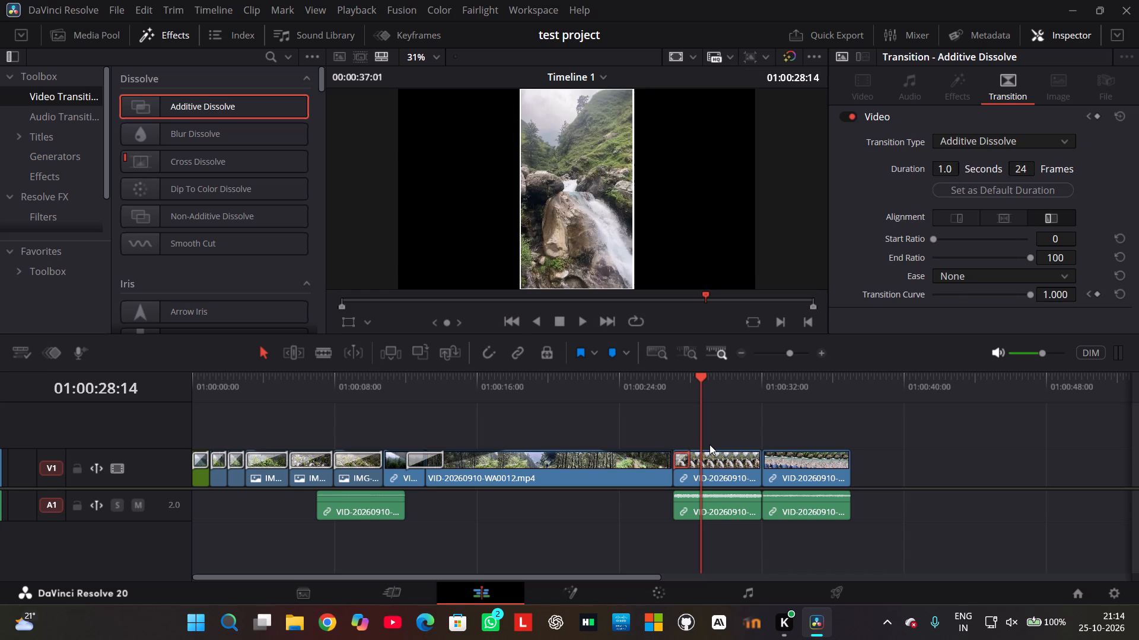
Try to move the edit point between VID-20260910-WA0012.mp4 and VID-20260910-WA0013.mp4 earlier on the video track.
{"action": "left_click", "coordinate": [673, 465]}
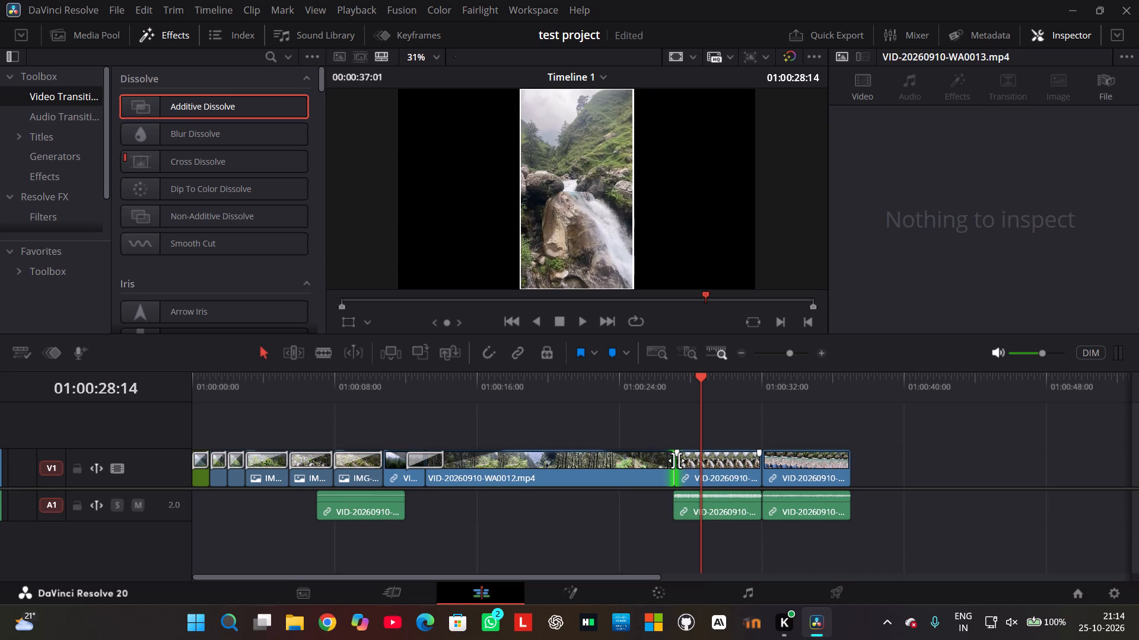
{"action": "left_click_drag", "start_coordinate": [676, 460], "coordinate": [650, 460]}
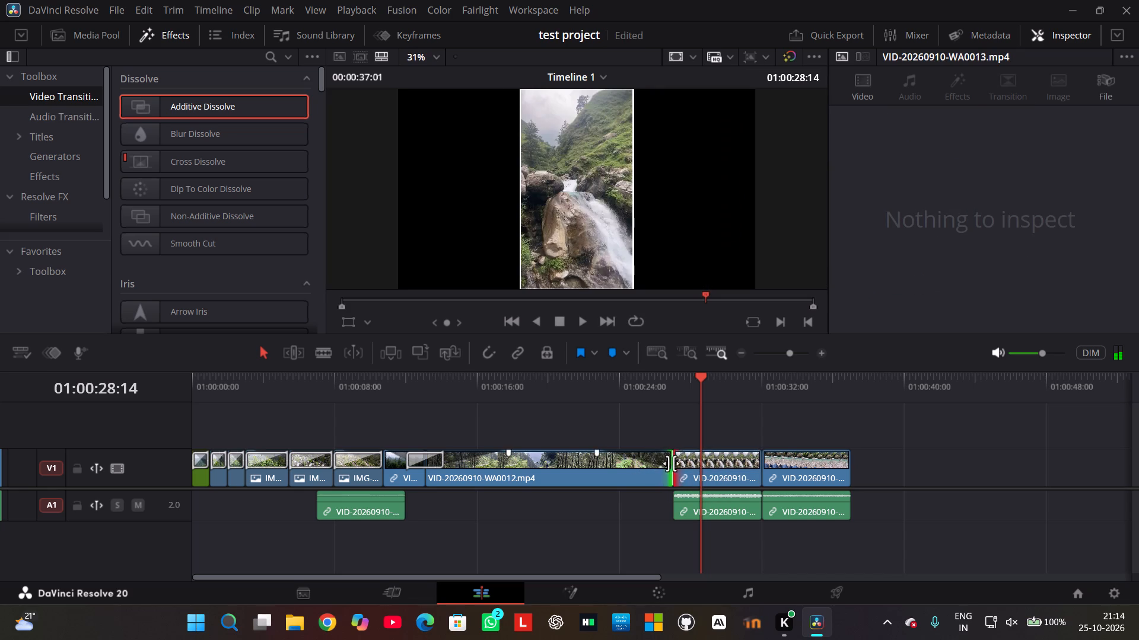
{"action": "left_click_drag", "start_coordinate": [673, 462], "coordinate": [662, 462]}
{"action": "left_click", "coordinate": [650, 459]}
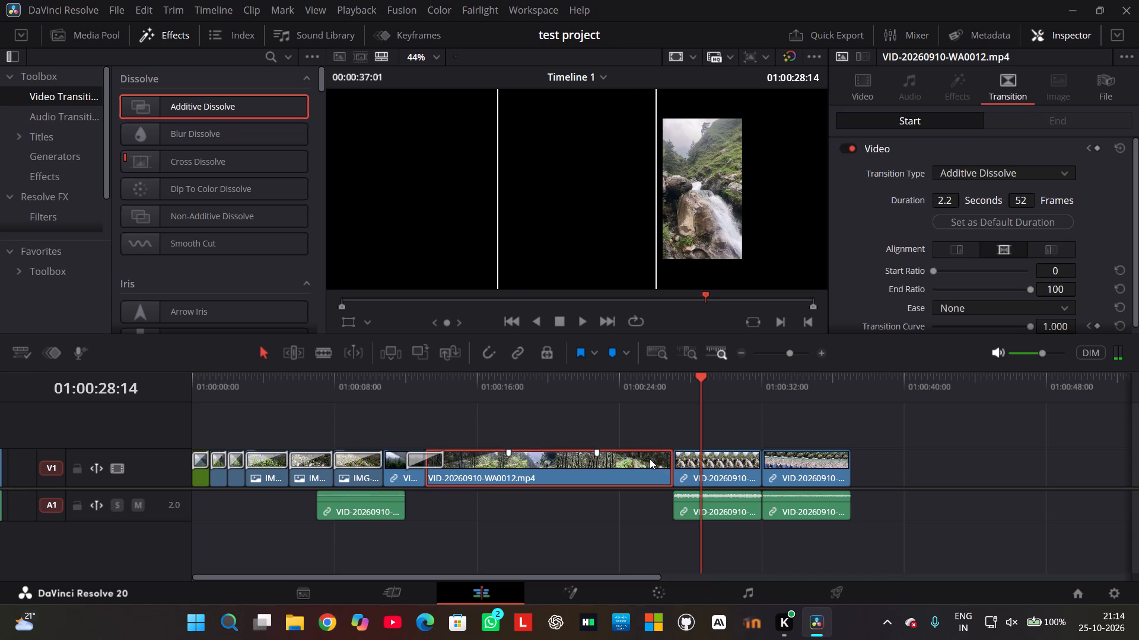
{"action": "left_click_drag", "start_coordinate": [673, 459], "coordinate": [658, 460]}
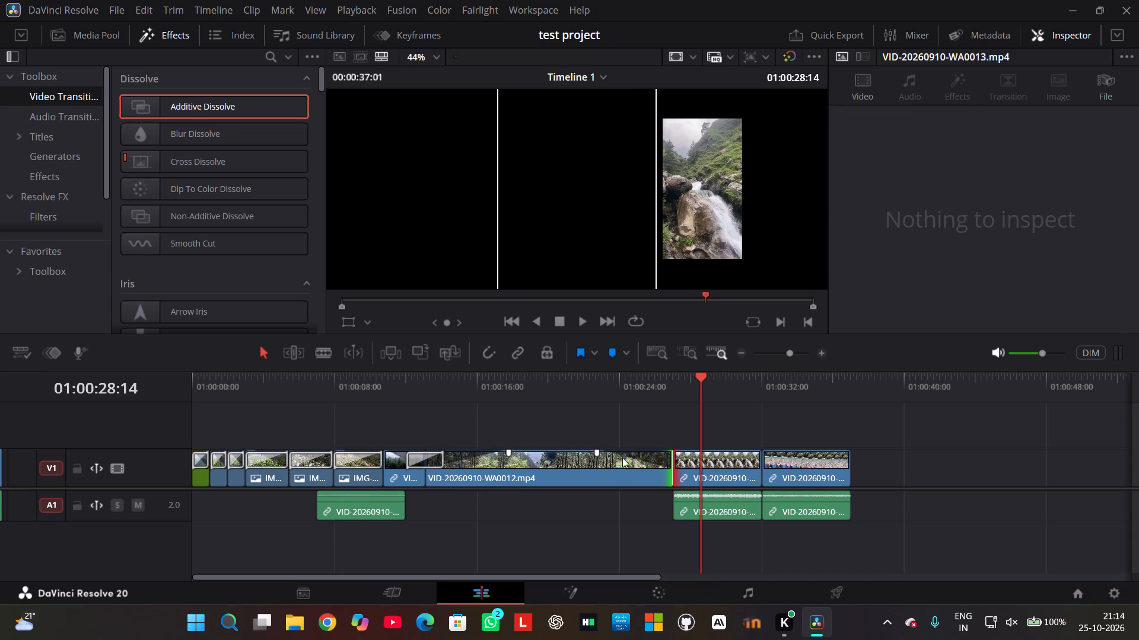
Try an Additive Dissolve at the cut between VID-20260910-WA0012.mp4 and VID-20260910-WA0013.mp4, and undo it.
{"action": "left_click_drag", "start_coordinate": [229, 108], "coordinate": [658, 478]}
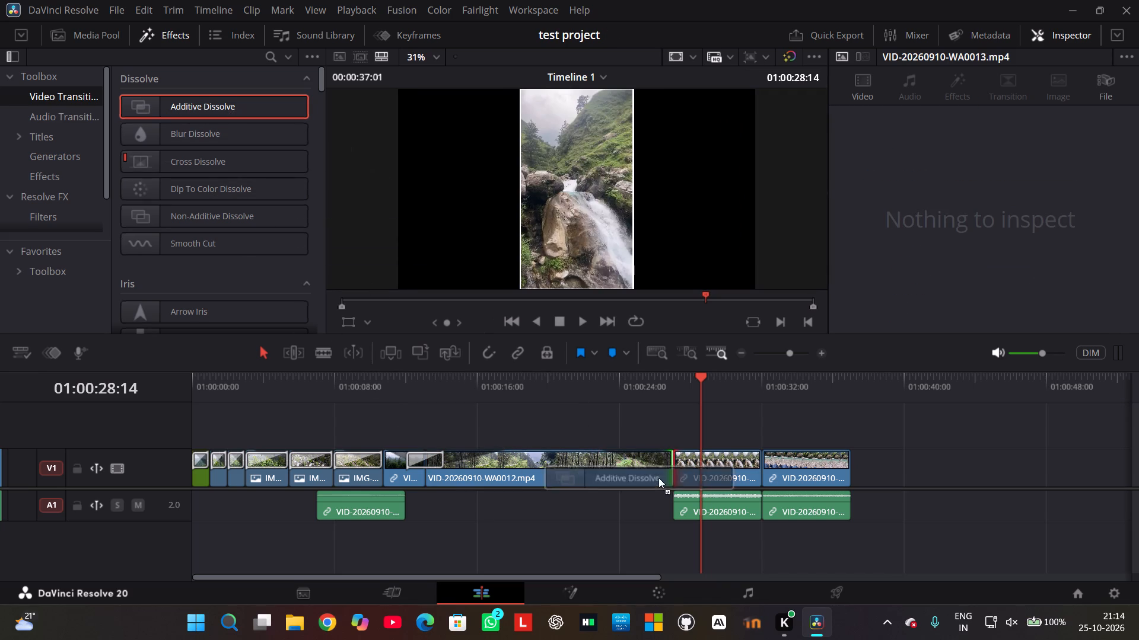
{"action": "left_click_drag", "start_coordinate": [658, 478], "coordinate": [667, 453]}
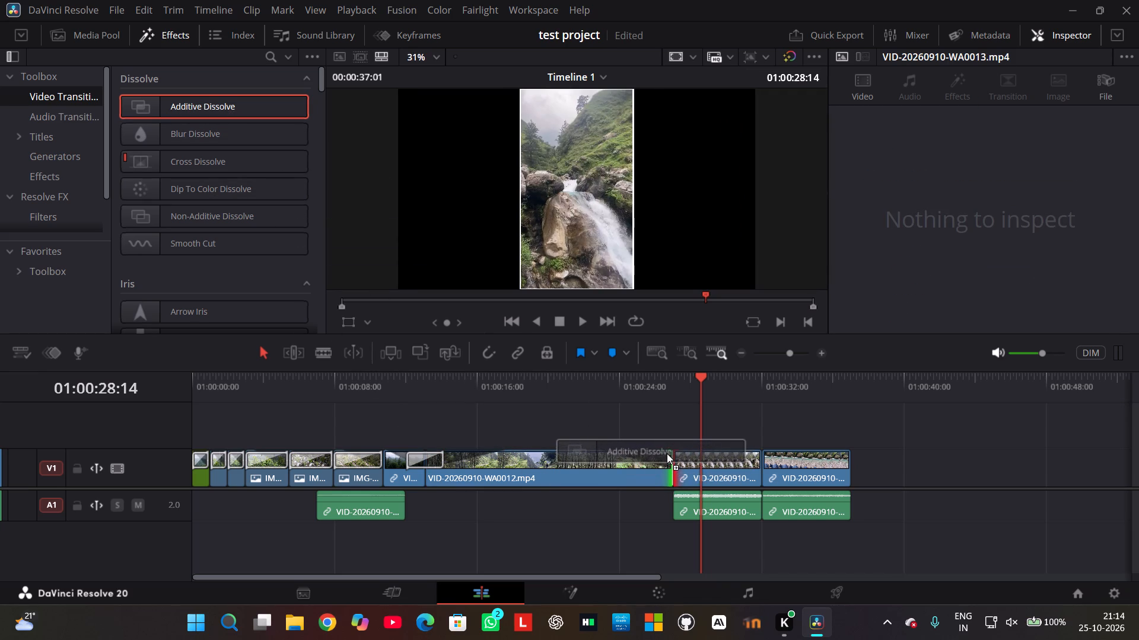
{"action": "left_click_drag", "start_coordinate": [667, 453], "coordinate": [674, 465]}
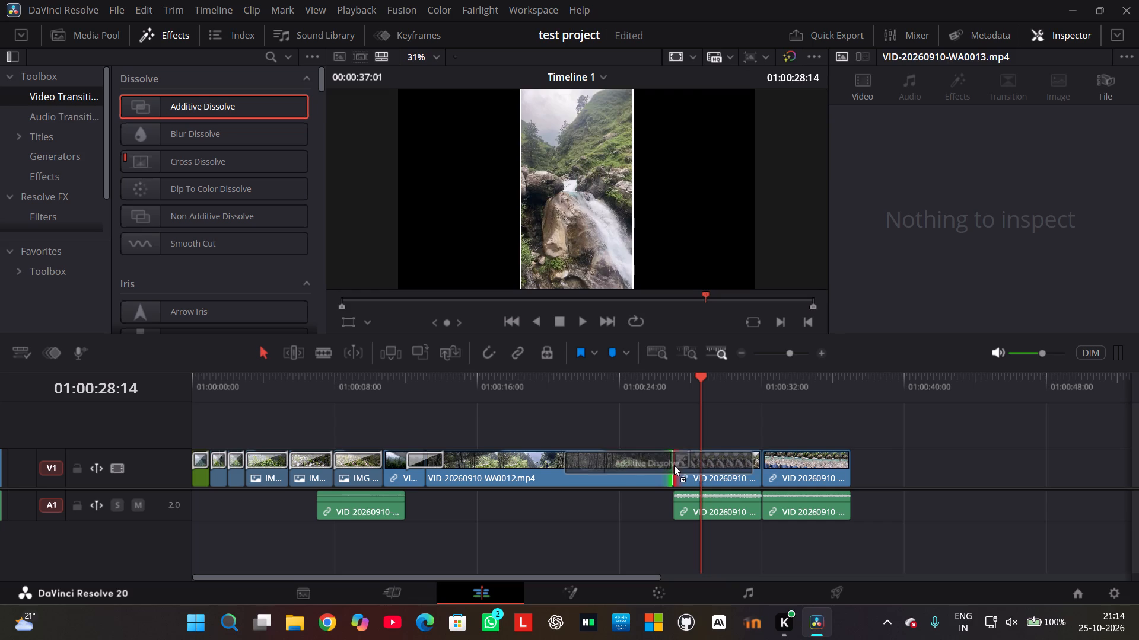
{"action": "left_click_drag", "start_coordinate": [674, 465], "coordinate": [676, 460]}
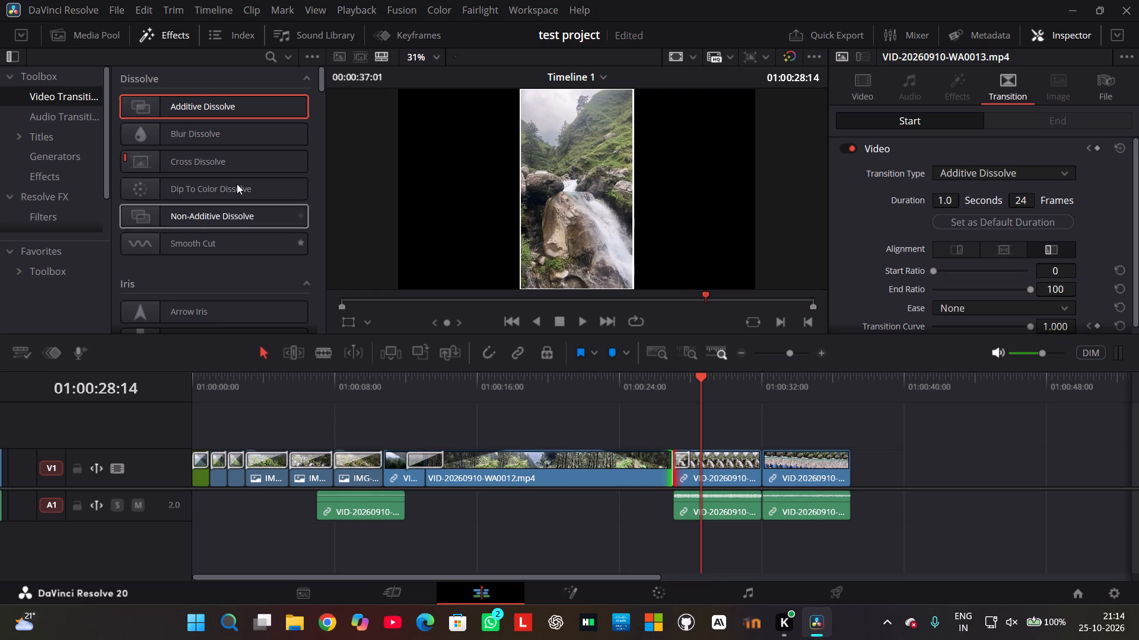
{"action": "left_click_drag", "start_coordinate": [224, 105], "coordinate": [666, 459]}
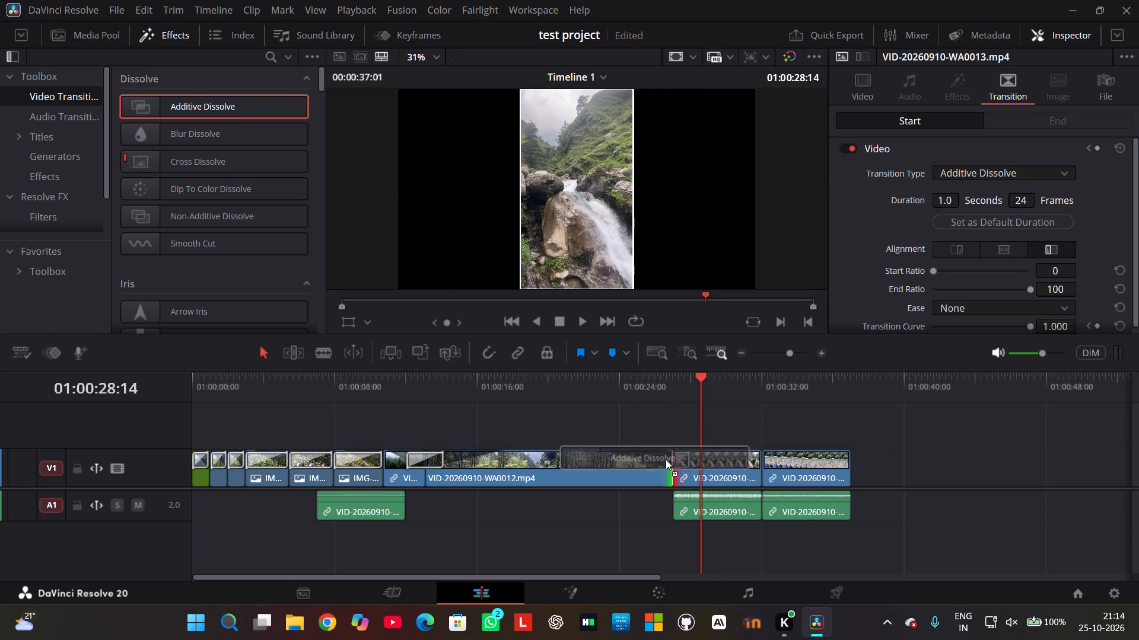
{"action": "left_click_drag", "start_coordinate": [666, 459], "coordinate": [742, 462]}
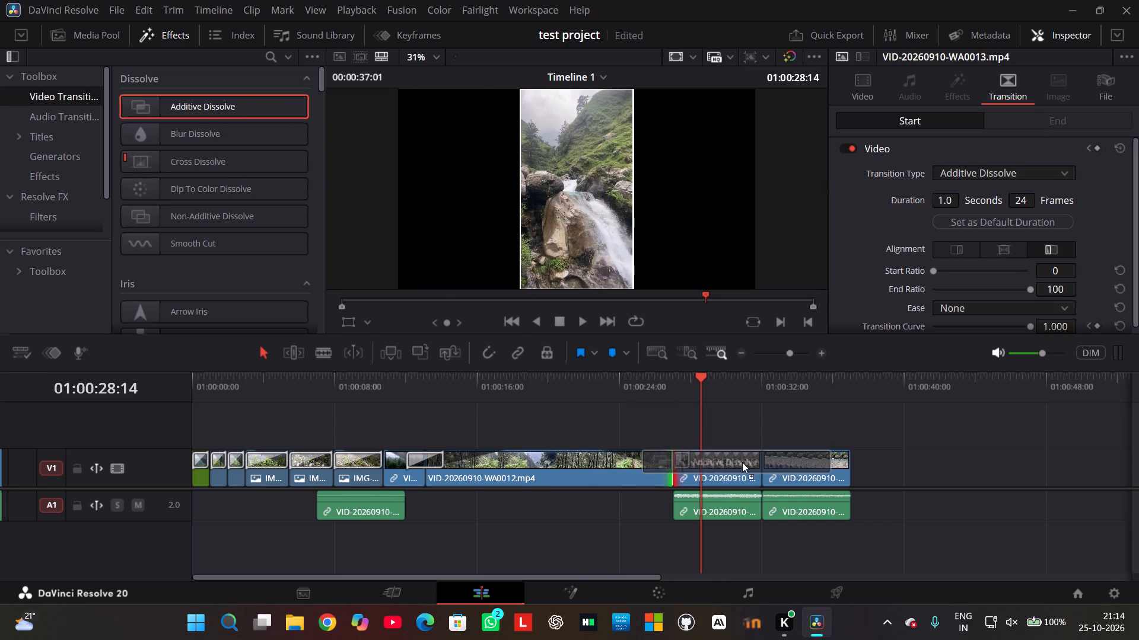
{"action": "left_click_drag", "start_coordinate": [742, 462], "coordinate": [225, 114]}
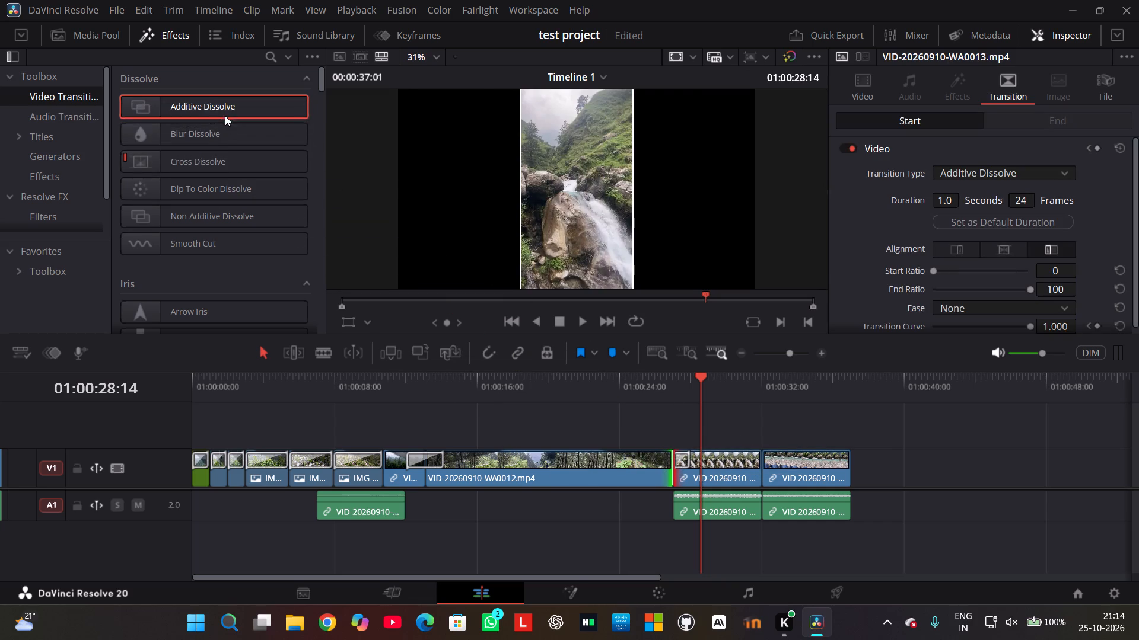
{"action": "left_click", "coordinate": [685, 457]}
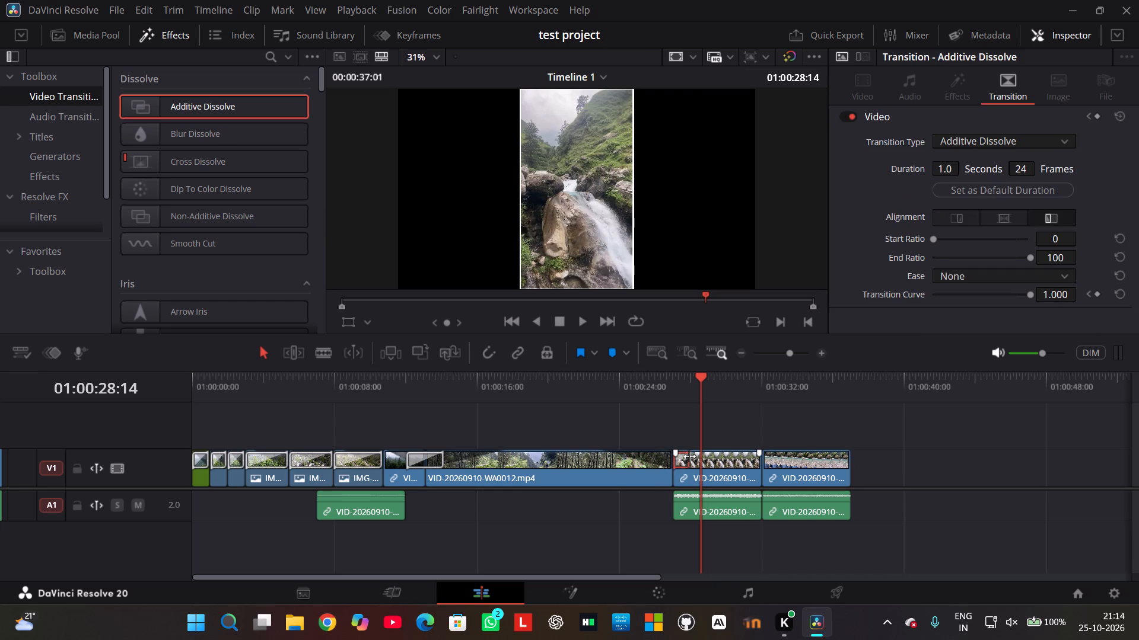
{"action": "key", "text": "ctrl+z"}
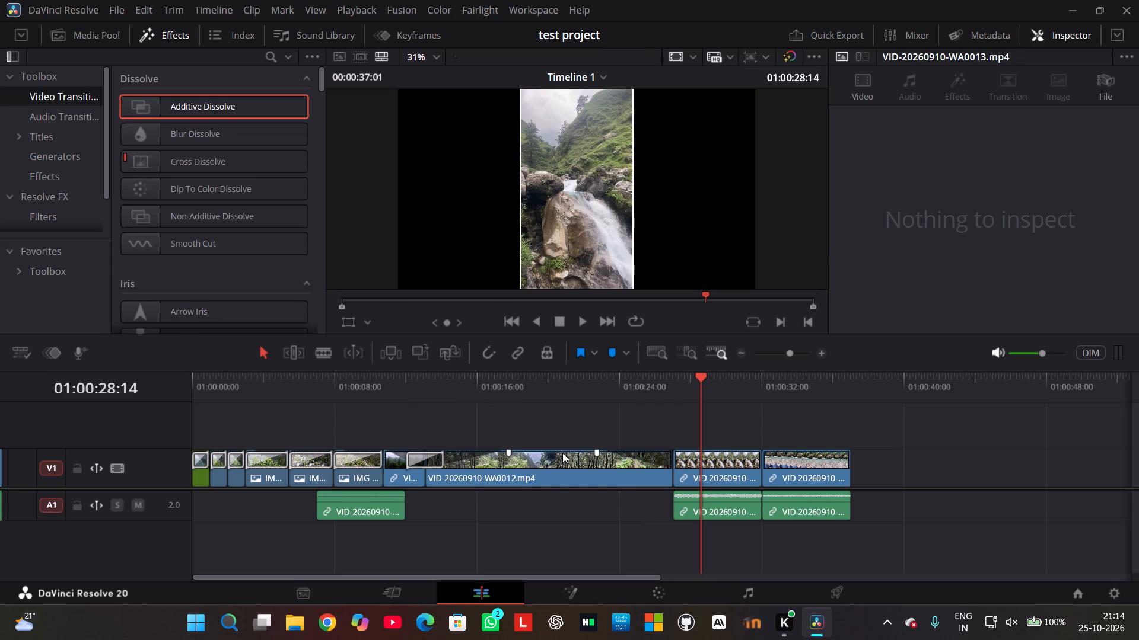
Play the timeline in reverse from VID-20260910-WA0013.mp4 back into VID-20260910-WA0012.mp4.
{"action": "left_click", "coordinate": [534, 320]}
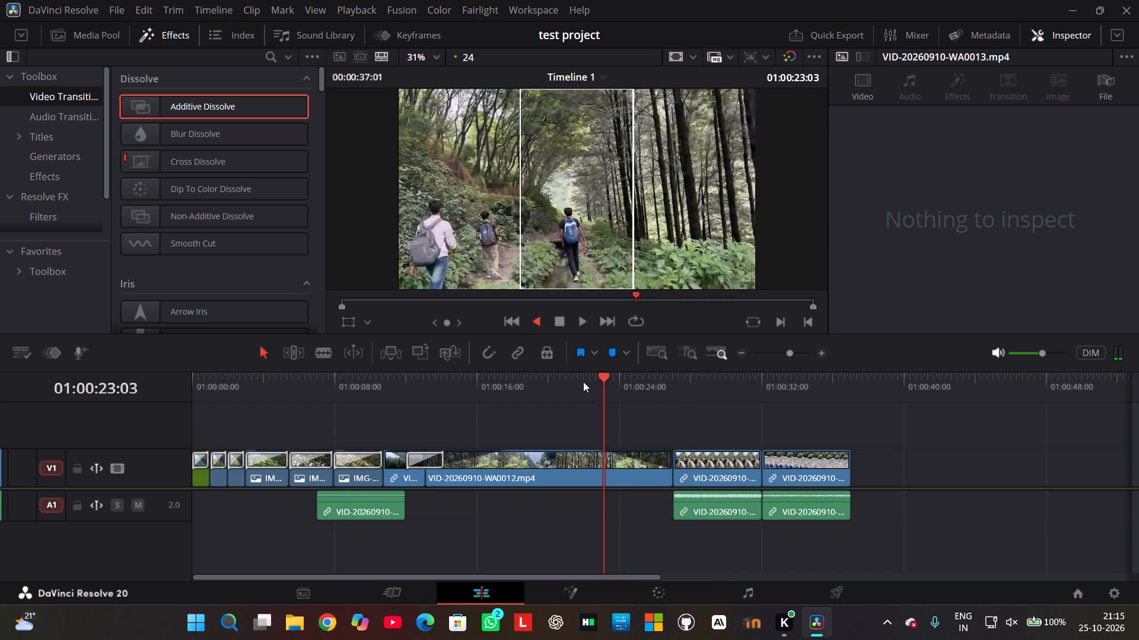
Return to the start of the timeline and scrub its first frames to examine the Additive Dissolve on IMG-20260910-WA0000.jpg.
{"action": "left_click_drag", "start_coordinate": [594, 373], "coordinate": [190, 392]}
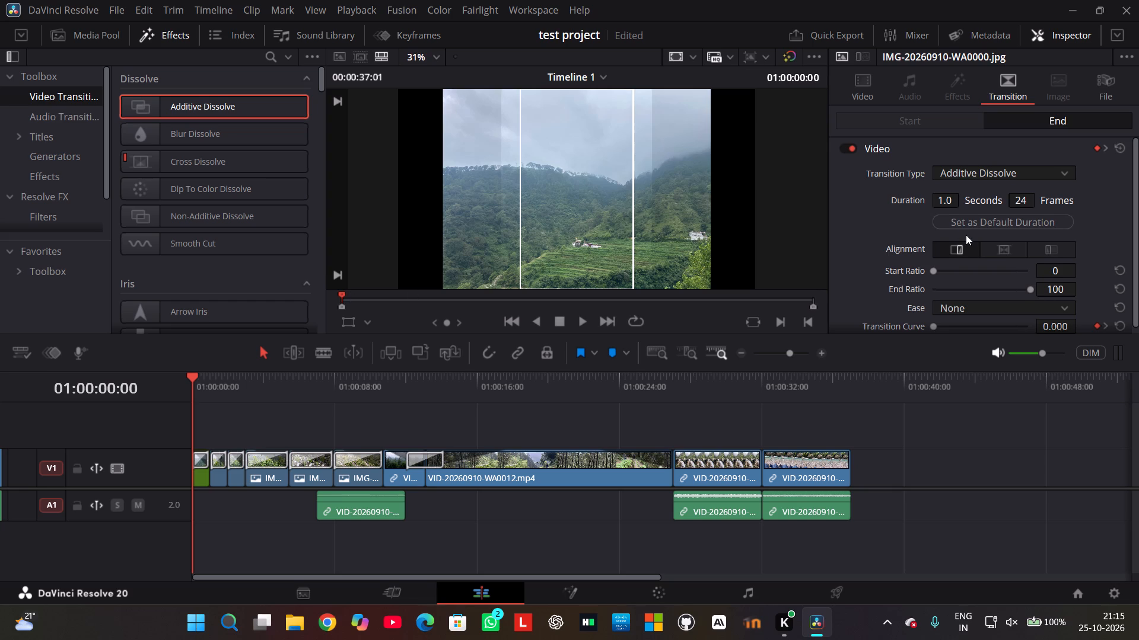
{"action": "scroll", "coordinate": [966, 236], "scroll_direction": "down", "scroll_amount": 3}
{"action": "scroll", "coordinate": [966, 238], "scroll_direction": "up", "scroll_amount": 1}
{"action": "left_click_drag", "start_coordinate": [339, 294], "coordinate": [342, 300]}
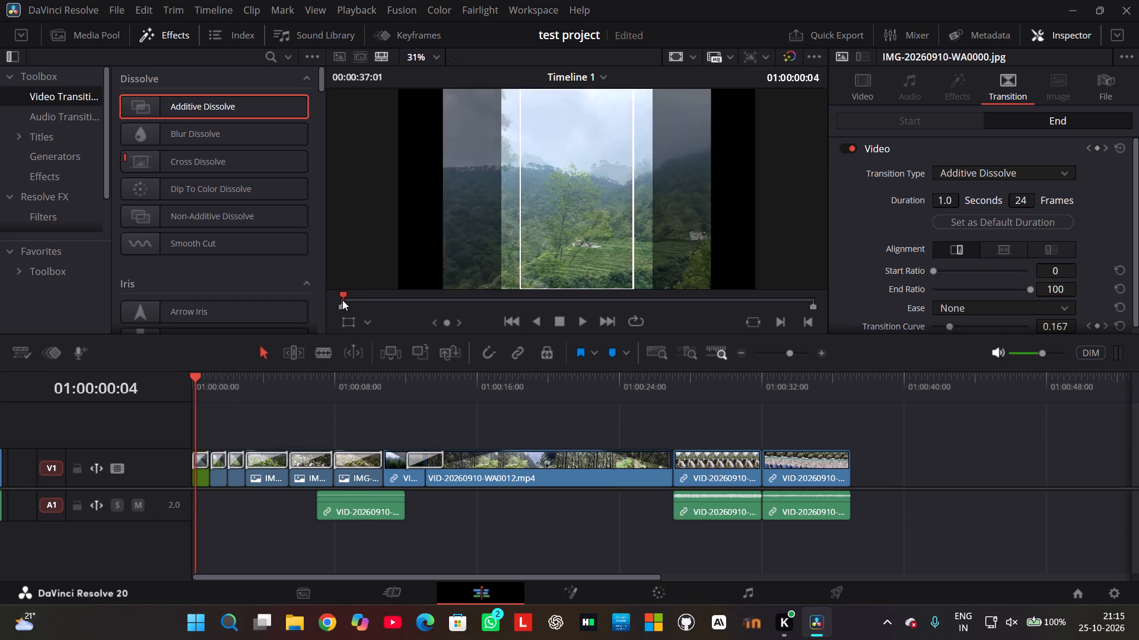
{"action": "left_click_drag", "start_coordinate": [342, 300], "coordinate": [348, 306]}
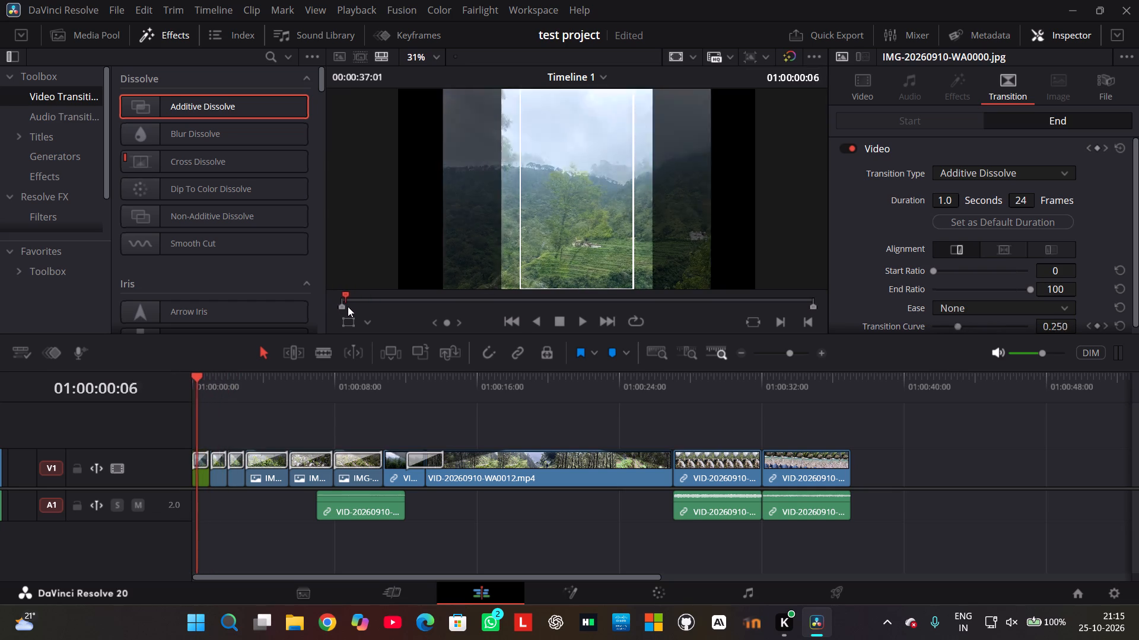
{"action": "left_click_drag", "start_coordinate": [348, 306], "coordinate": [346, 309]}
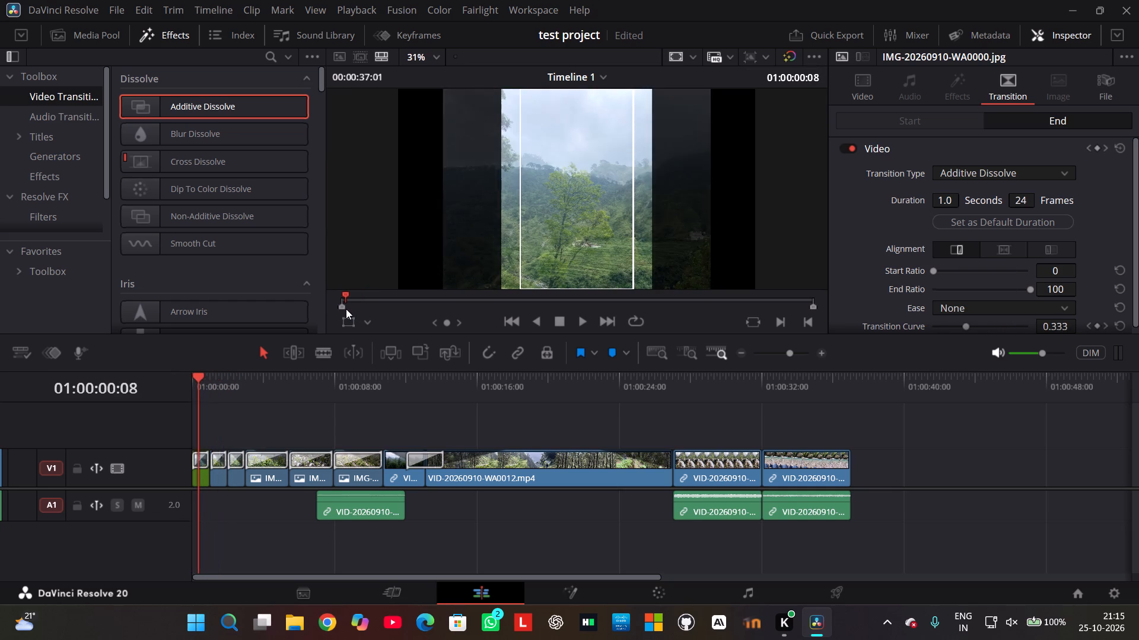
{"action": "left_click_drag", "start_coordinate": [346, 309], "coordinate": [344, 308]}
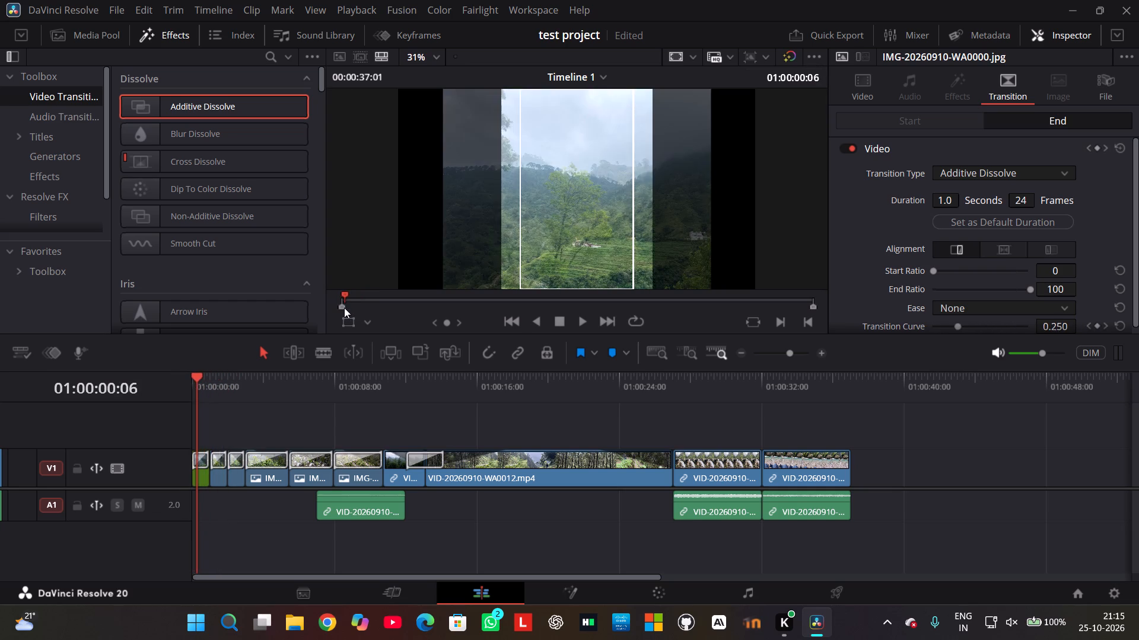
{"action": "left_click_drag", "start_coordinate": [344, 308], "coordinate": [341, 306]}
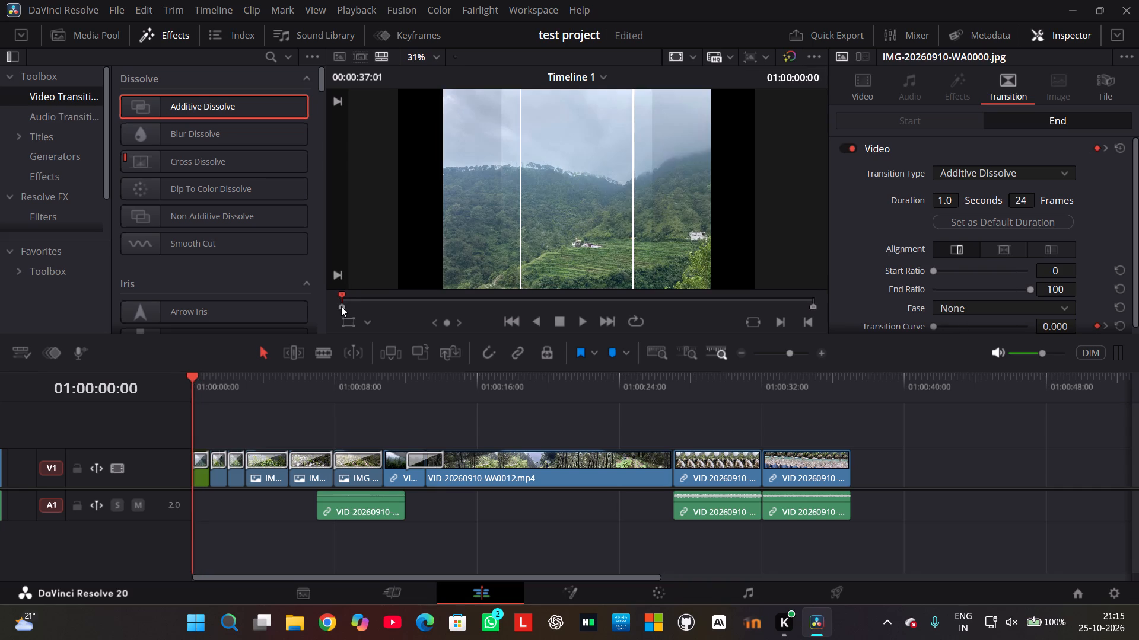
{"action": "left_click_drag", "start_coordinate": [341, 306], "coordinate": [339, 305]}
{"action": "left_click_drag", "start_coordinate": [339, 305], "coordinate": [346, 308]}
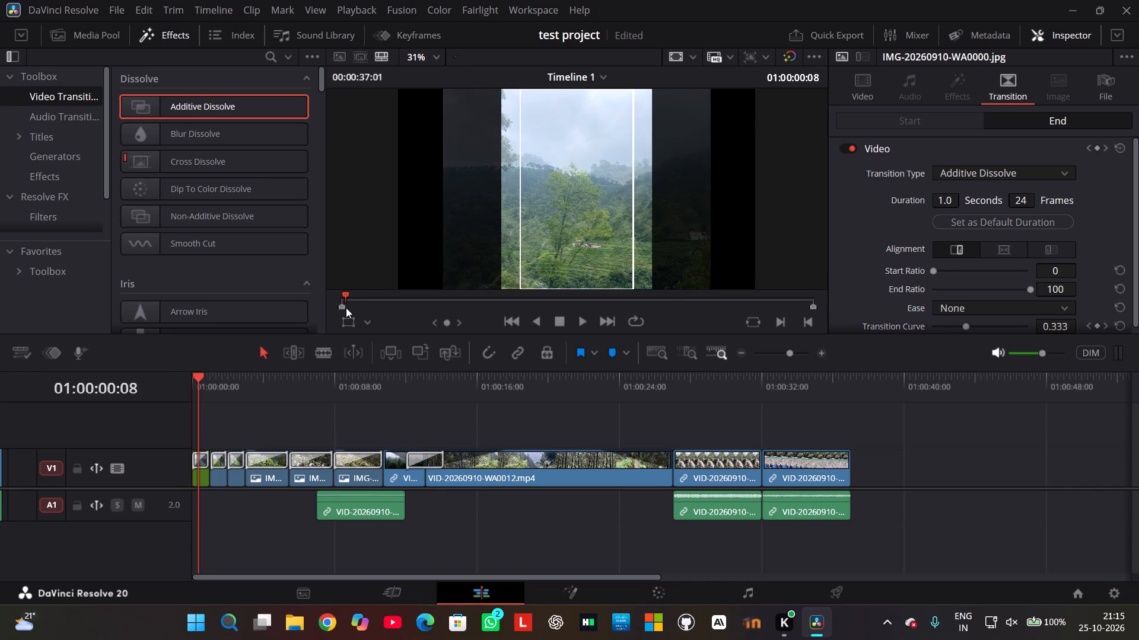
{"action": "left_click_drag", "start_coordinate": [346, 308], "coordinate": [341, 306]}
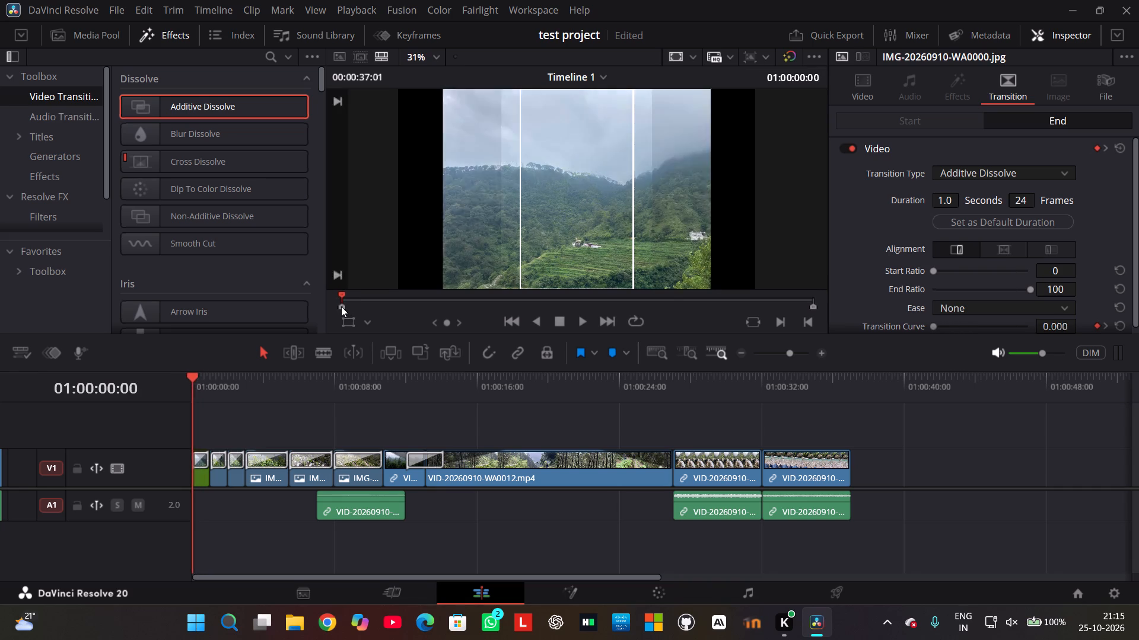
{"action": "left_click_drag", "start_coordinate": [341, 306], "coordinate": [342, 308]}
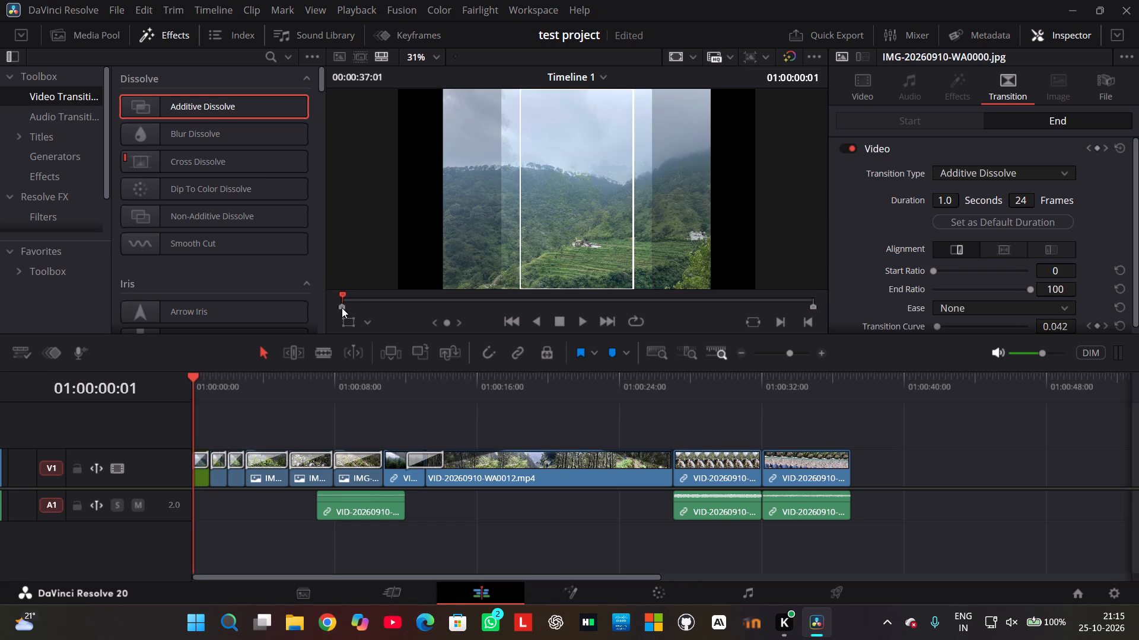
{"action": "left_click_drag", "start_coordinate": [342, 308], "coordinate": [341, 306]}
{"action": "left_click_drag", "start_coordinate": [341, 306], "coordinate": [343, 307]}
{"action": "left_click_drag", "start_coordinate": [343, 307], "coordinate": [339, 306]}
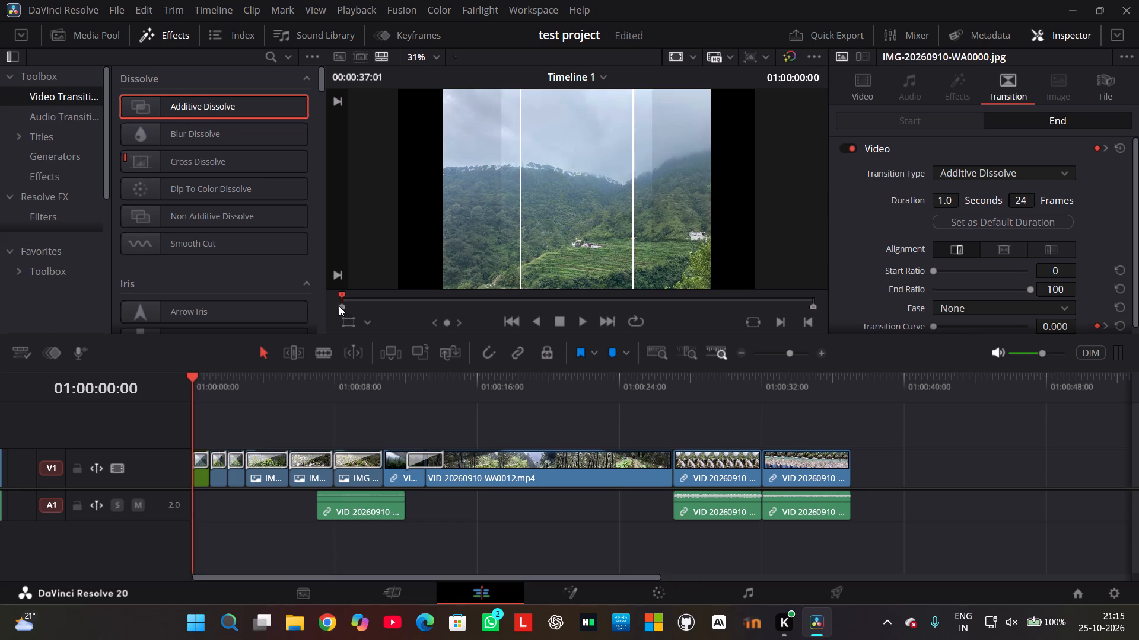
{"action": "left_click_drag", "start_coordinate": [339, 306], "coordinate": [341, 308]}
Play the timeline from the start through the photos into VID-20260910-WA0009.mp4, stopping at about 01:00:11:18.
{"action": "left_click", "coordinate": [582, 324]}
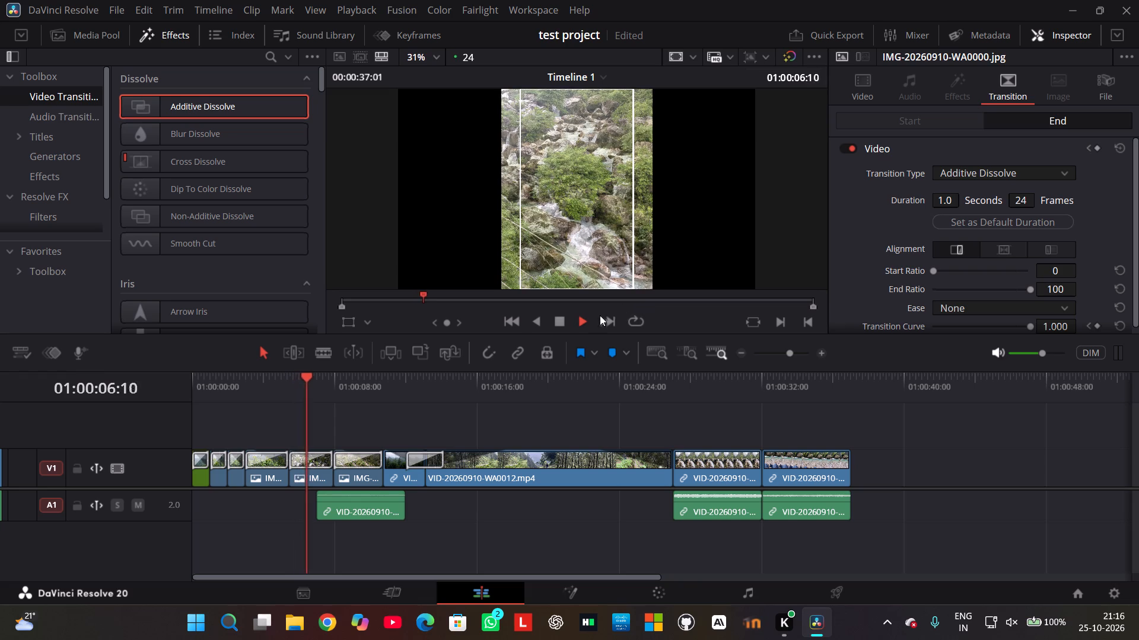
{"action": "left_click", "coordinate": [558, 322]}
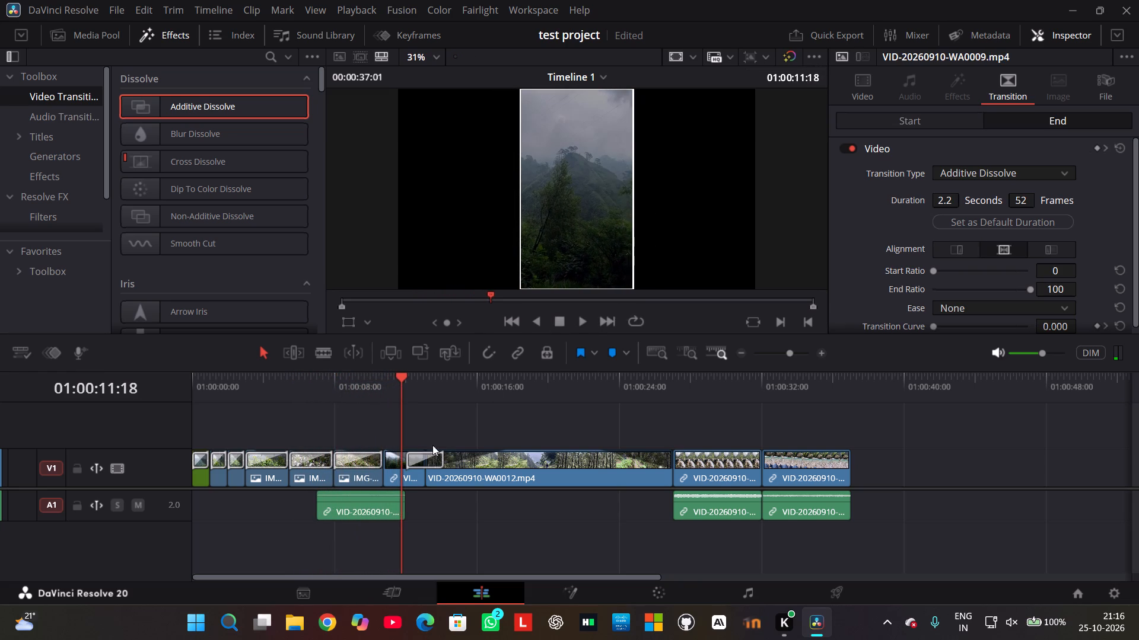
Open the clip attributes of VID-20260910-WA0009.mp4 to examine its video settings, and cancel out of them.
{"action": "left_click", "coordinate": [392, 461]}
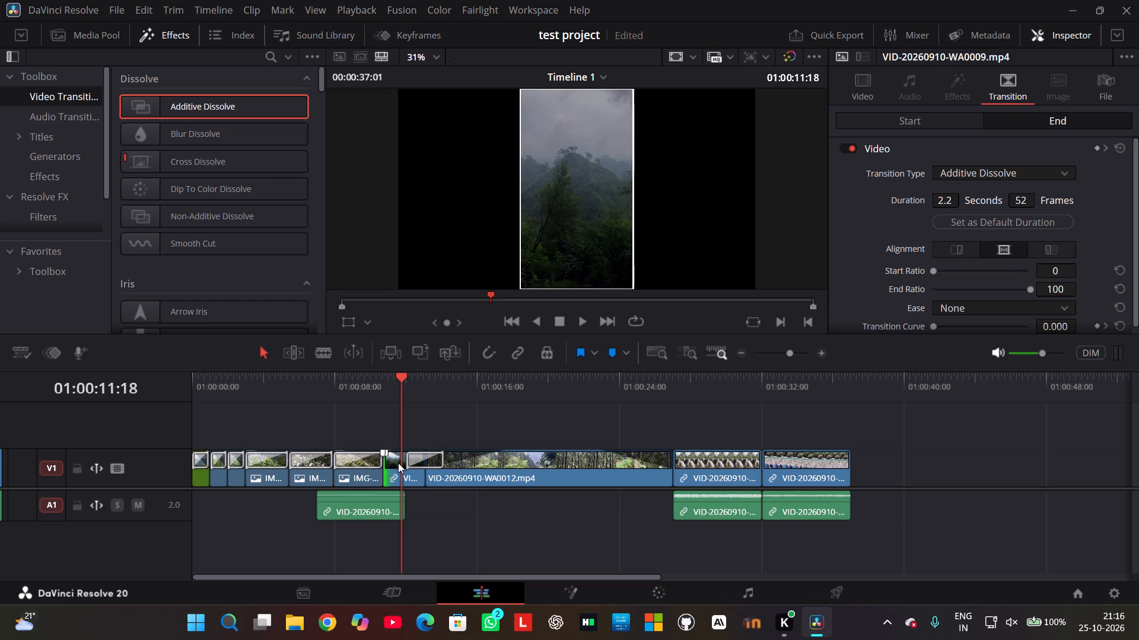
{"action": "left_click", "coordinate": [398, 463]}
{"action": "left_click", "coordinate": [398, 463]}
{"action": "right_click", "coordinate": [388, 466]}
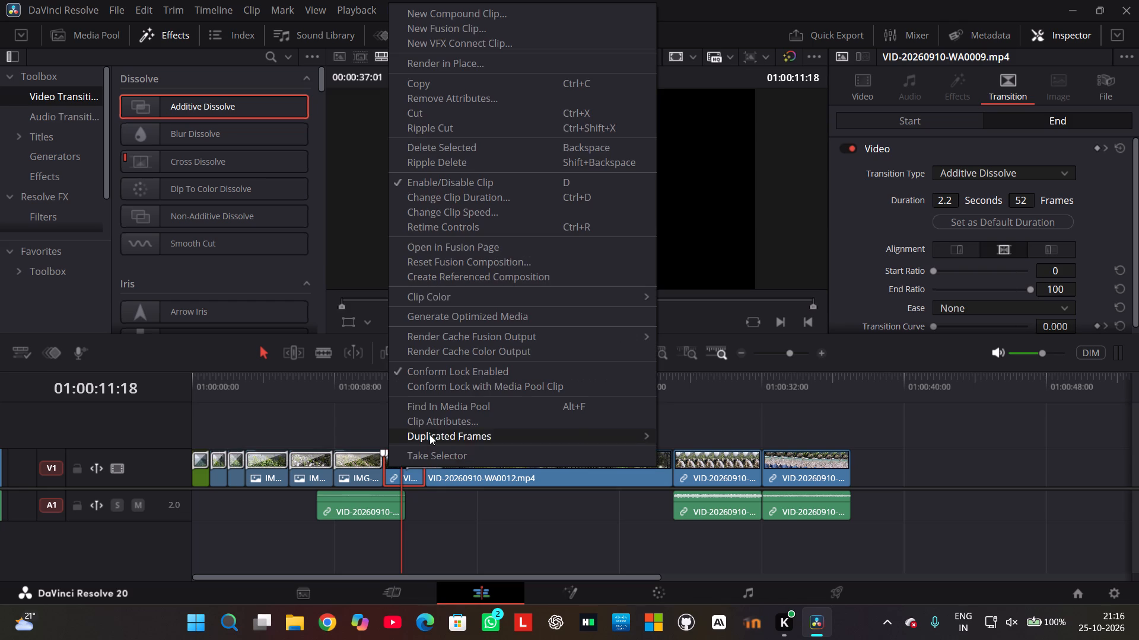
{"action": "left_click", "coordinate": [430, 425]}
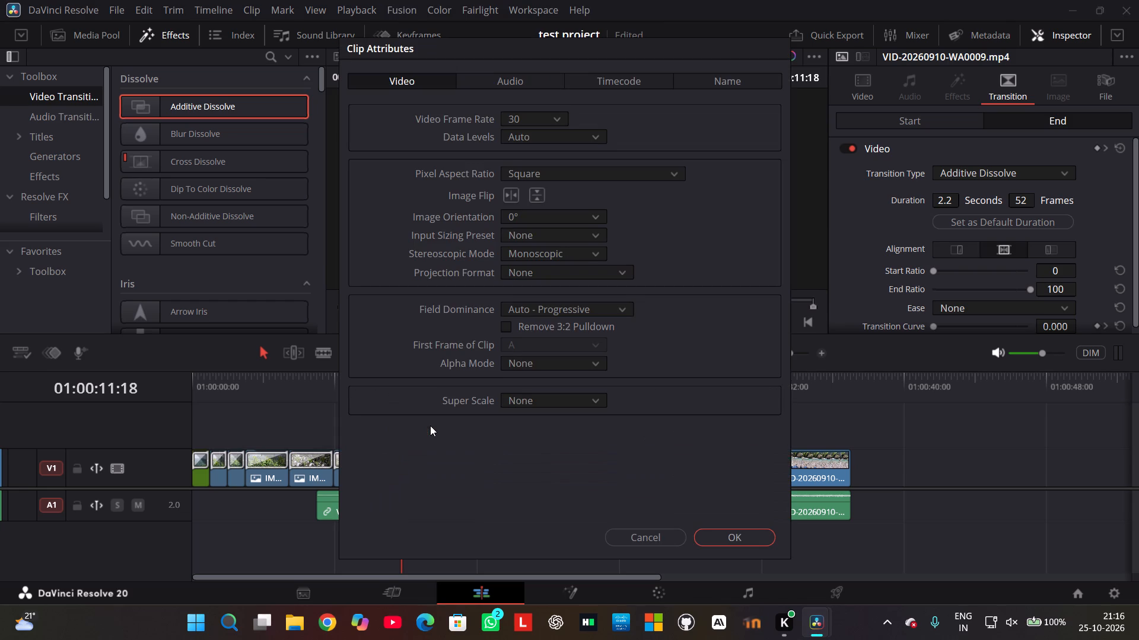
{"action": "left_click", "coordinate": [803, 152]}
{"action": "left_click", "coordinate": [656, 532]}
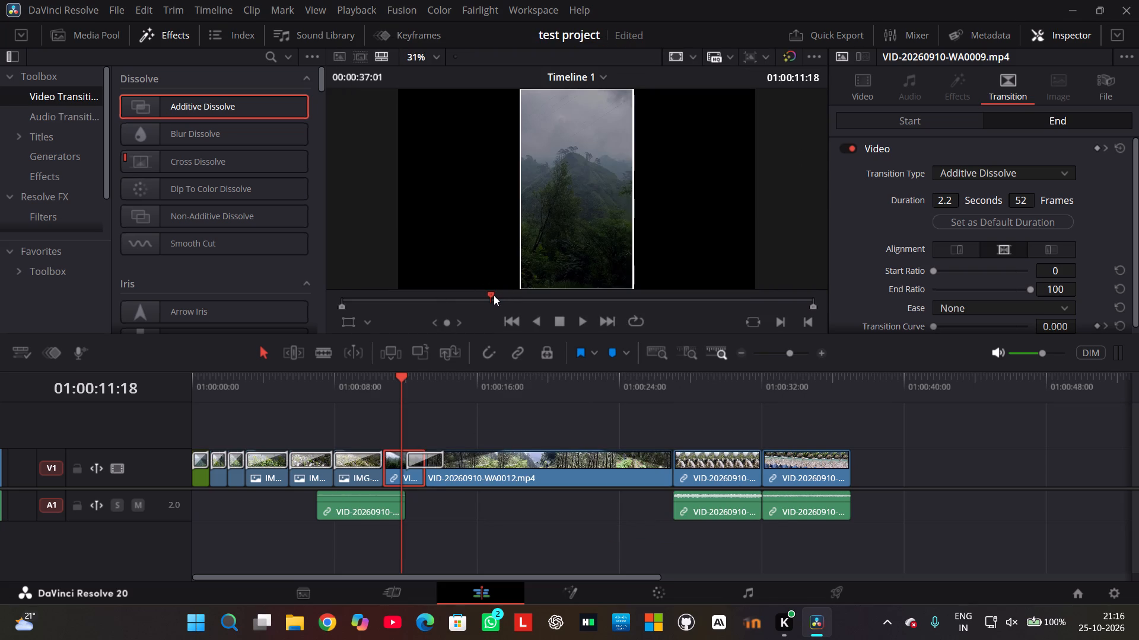
Scrub through the video clips and play the timeline from about 01:00:11:18 to about 01:00:31 to review the transitions.
{"action": "left_click_drag", "start_coordinate": [490, 295], "coordinate": [530, 300]}
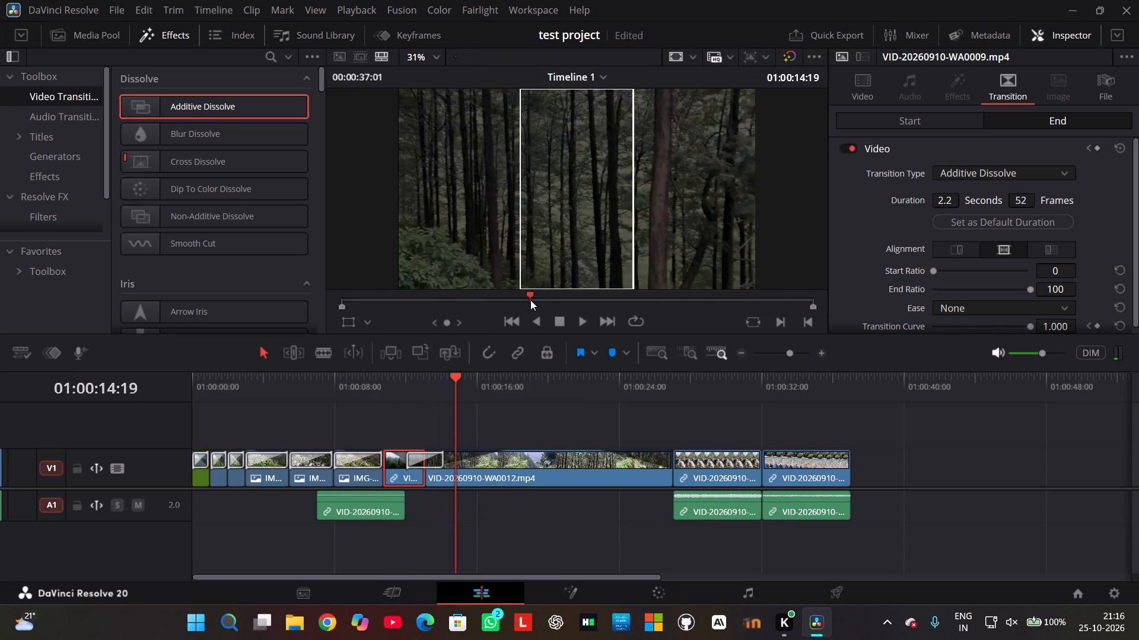
{"action": "left_click_drag", "start_coordinate": [530, 300], "coordinate": [565, 306]}
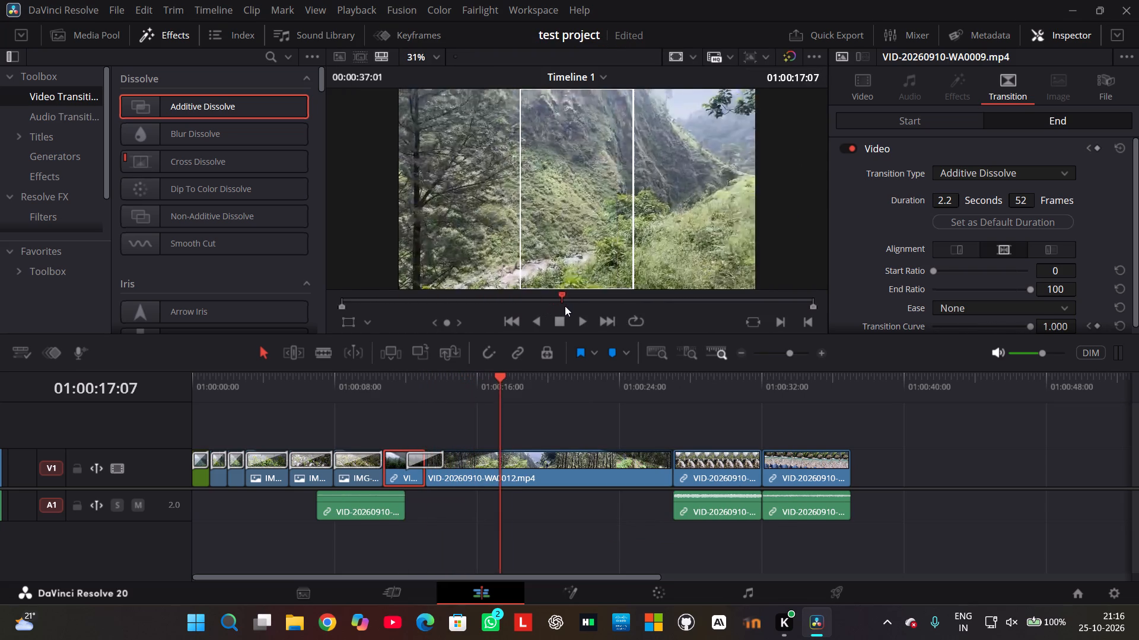
{"action": "left_click_drag", "start_coordinate": [565, 306], "coordinate": [636, 308]}
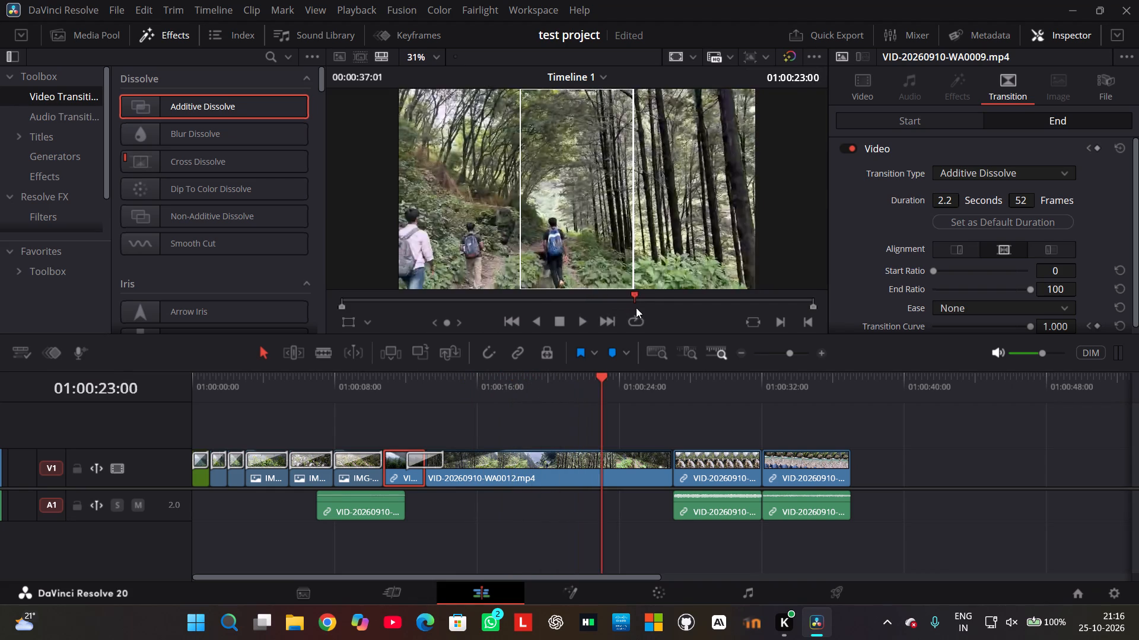
{"action": "left_click_drag", "start_coordinate": [636, 308], "coordinate": [714, 312]}
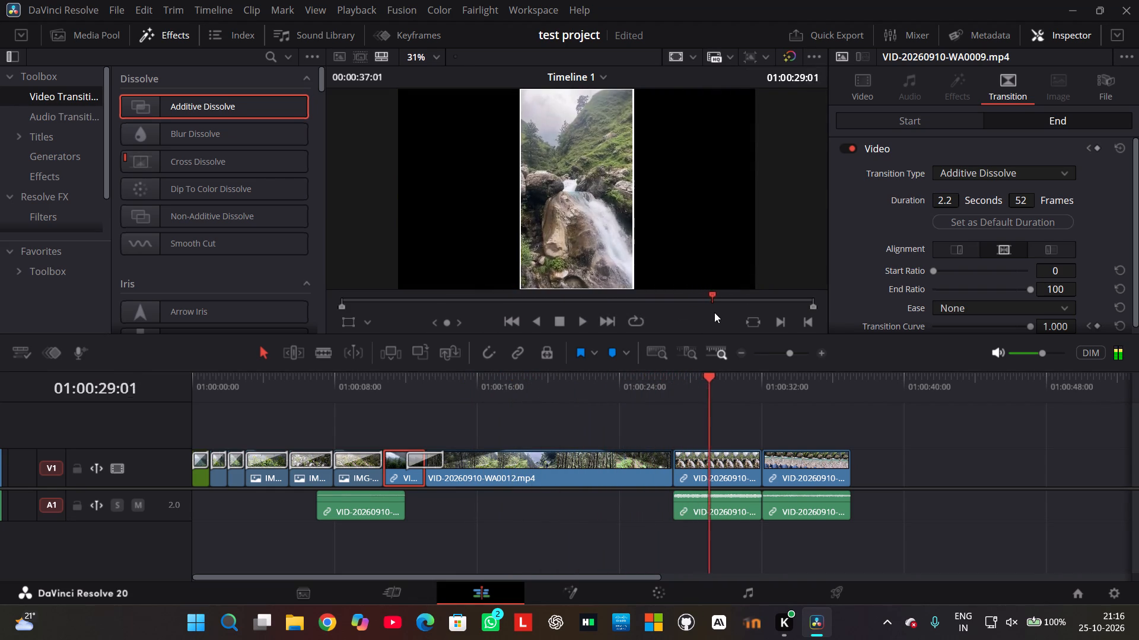
{"action": "left_click_drag", "start_coordinate": [714, 312], "coordinate": [495, 330]}
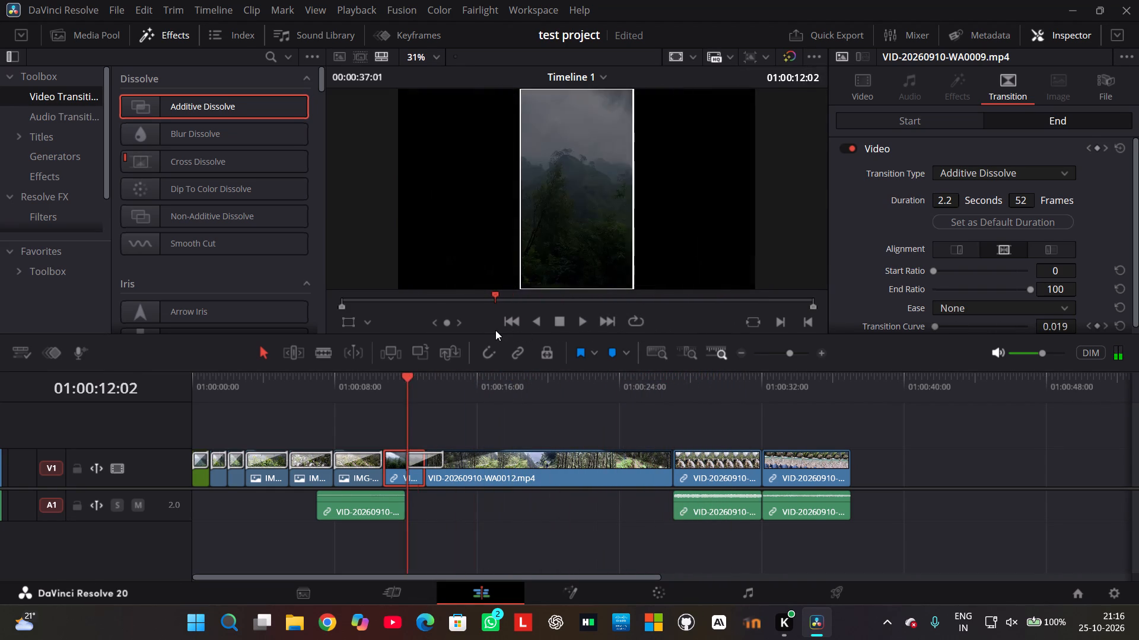
{"action": "left_click_drag", "start_coordinate": [495, 330], "coordinate": [491, 329]}
{"action": "left_click", "coordinate": [582, 324]}
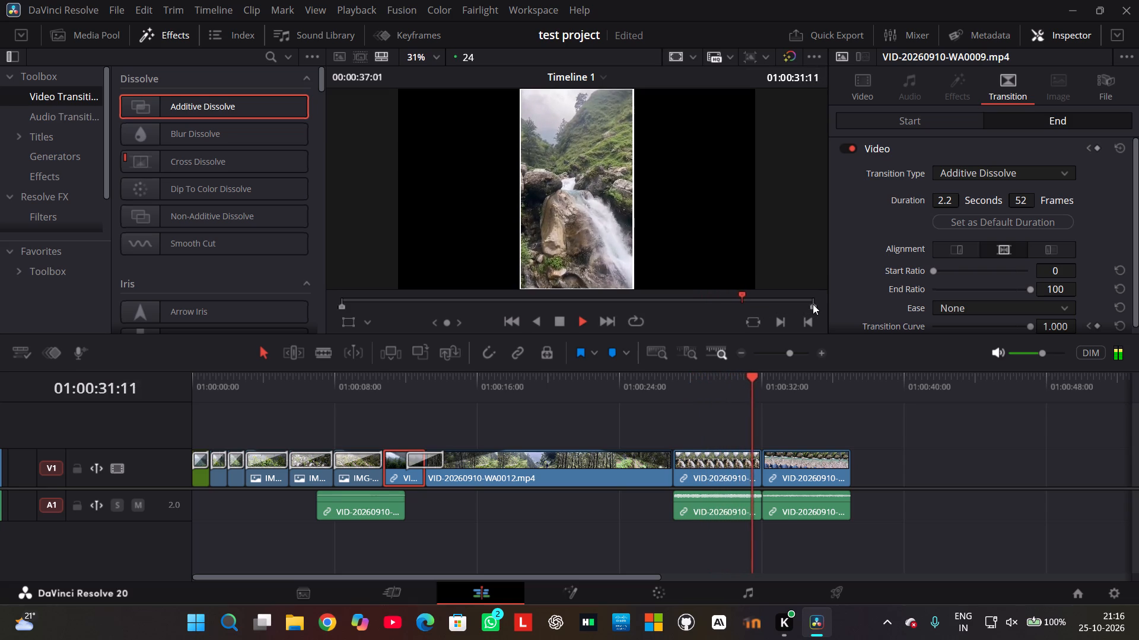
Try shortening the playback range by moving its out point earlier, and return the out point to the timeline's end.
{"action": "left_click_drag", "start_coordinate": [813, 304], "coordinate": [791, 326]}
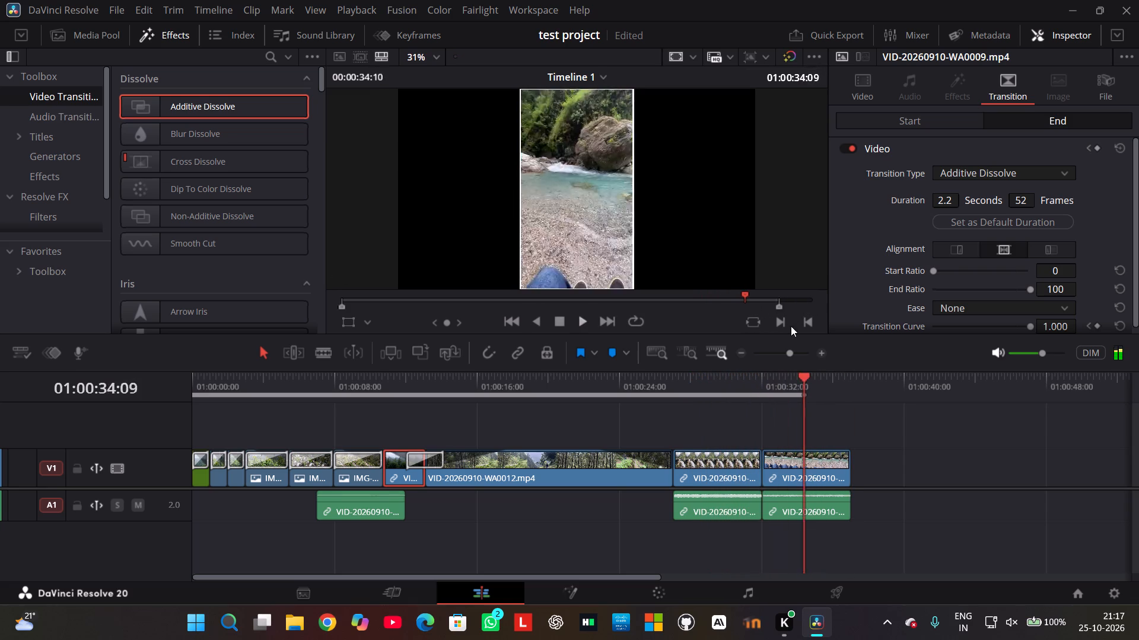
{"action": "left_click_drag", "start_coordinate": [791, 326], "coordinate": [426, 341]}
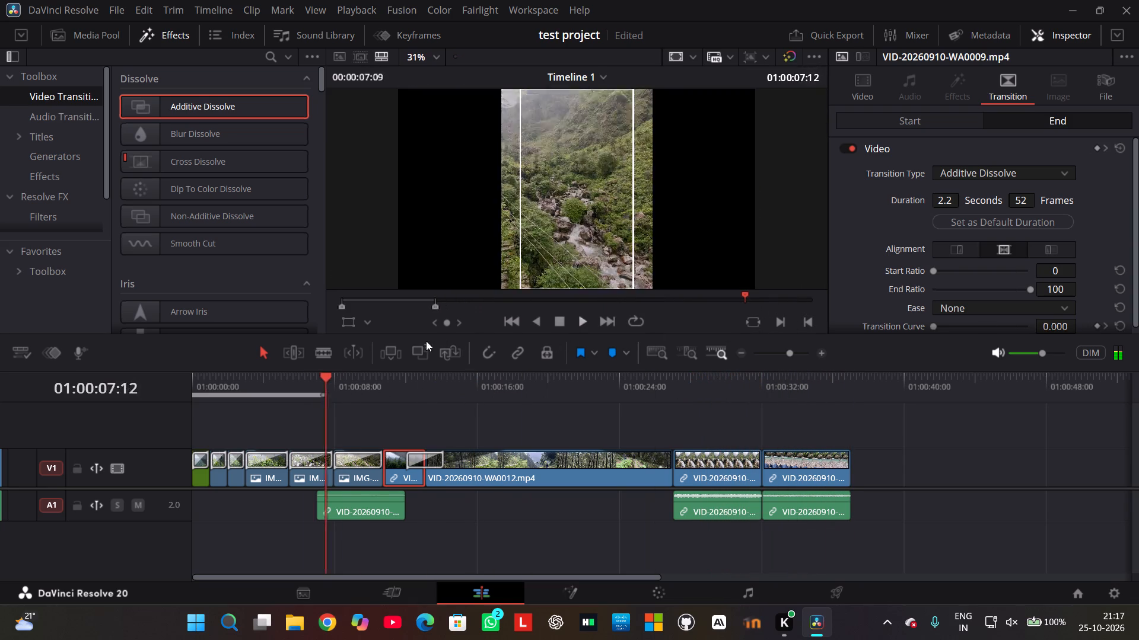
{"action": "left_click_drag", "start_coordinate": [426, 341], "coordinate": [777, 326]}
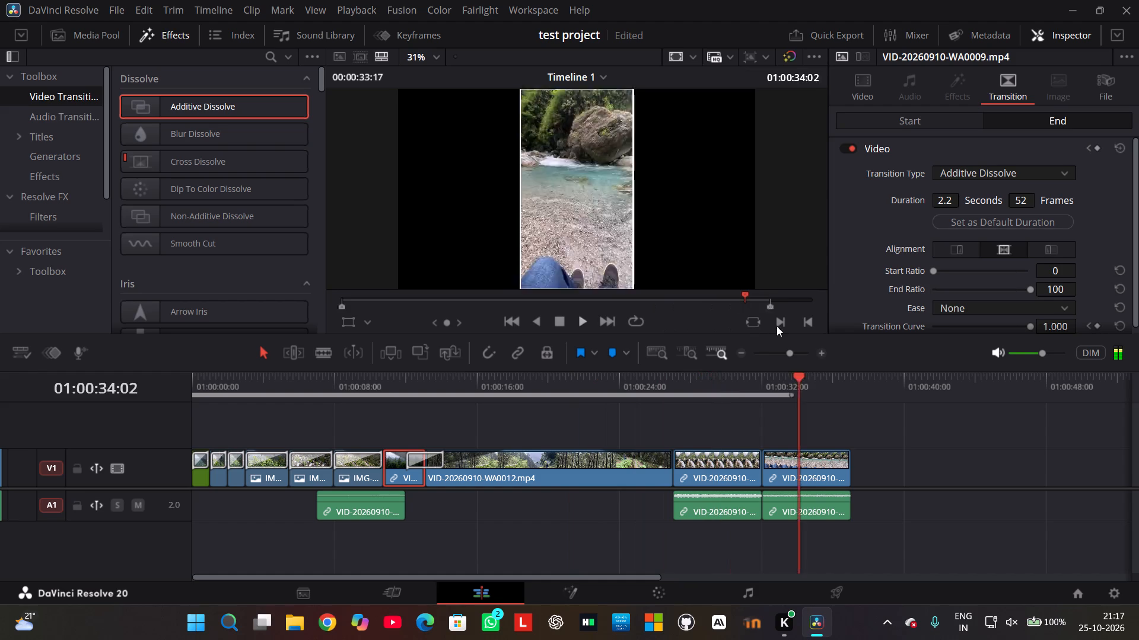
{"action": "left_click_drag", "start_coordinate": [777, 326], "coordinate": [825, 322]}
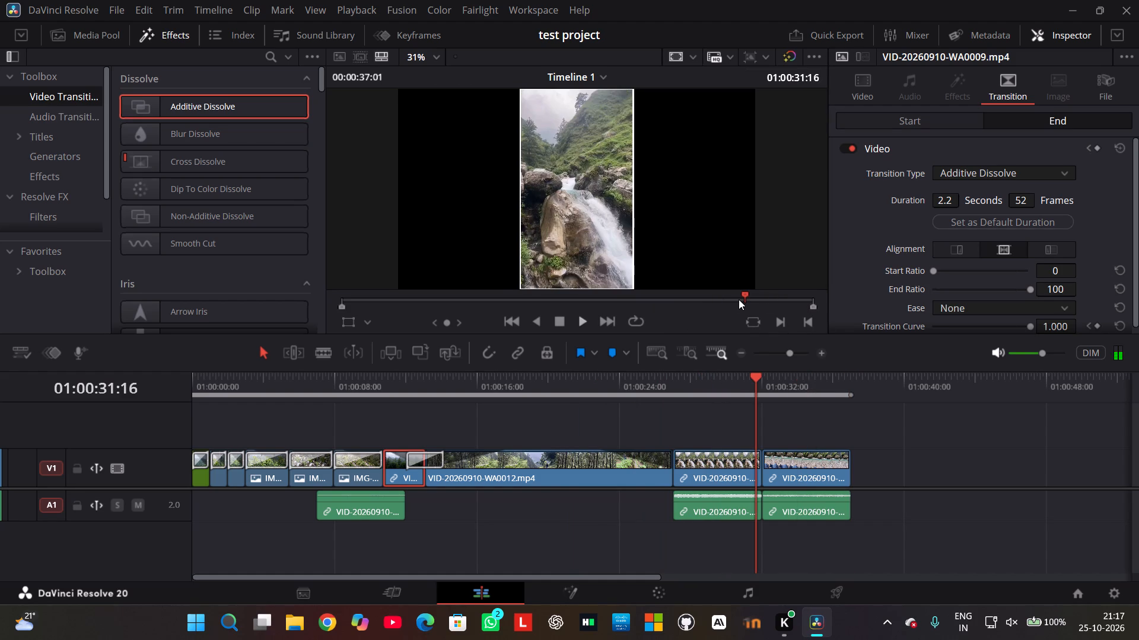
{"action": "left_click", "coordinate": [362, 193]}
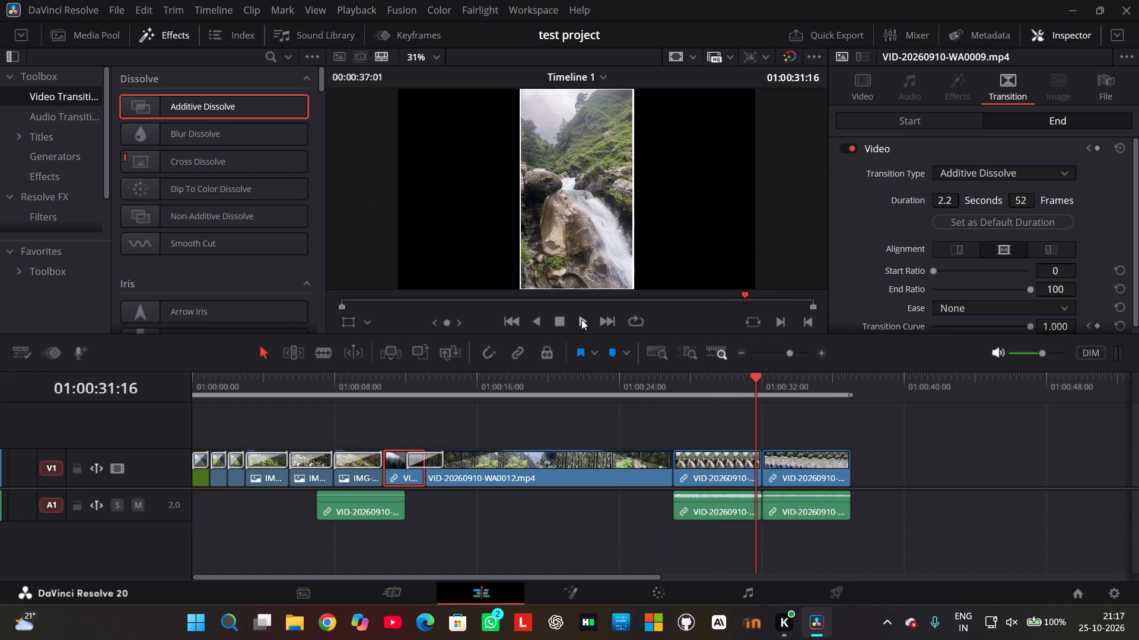
Play the last clip forward and in reverse, and replay VID-20260910-WA0012.mp4 into VID-20260910-WA0013.mp4 to examine the cut between them.
{"action": "left_click", "coordinate": [581, 319]}
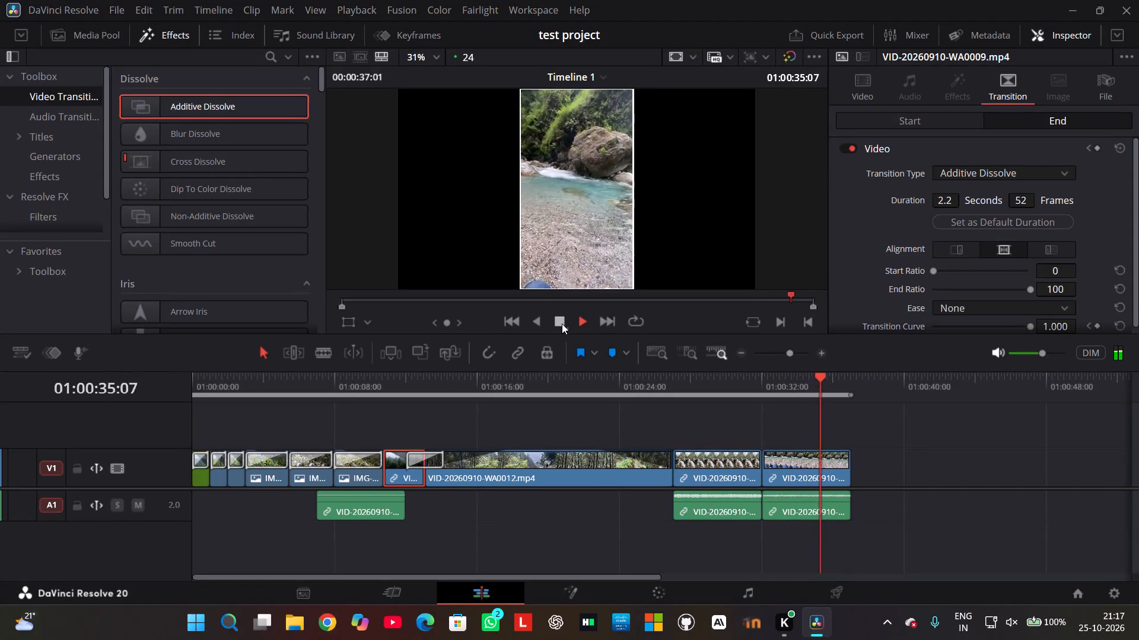
{"action": "left_click", "coordinate": [539, 321]}
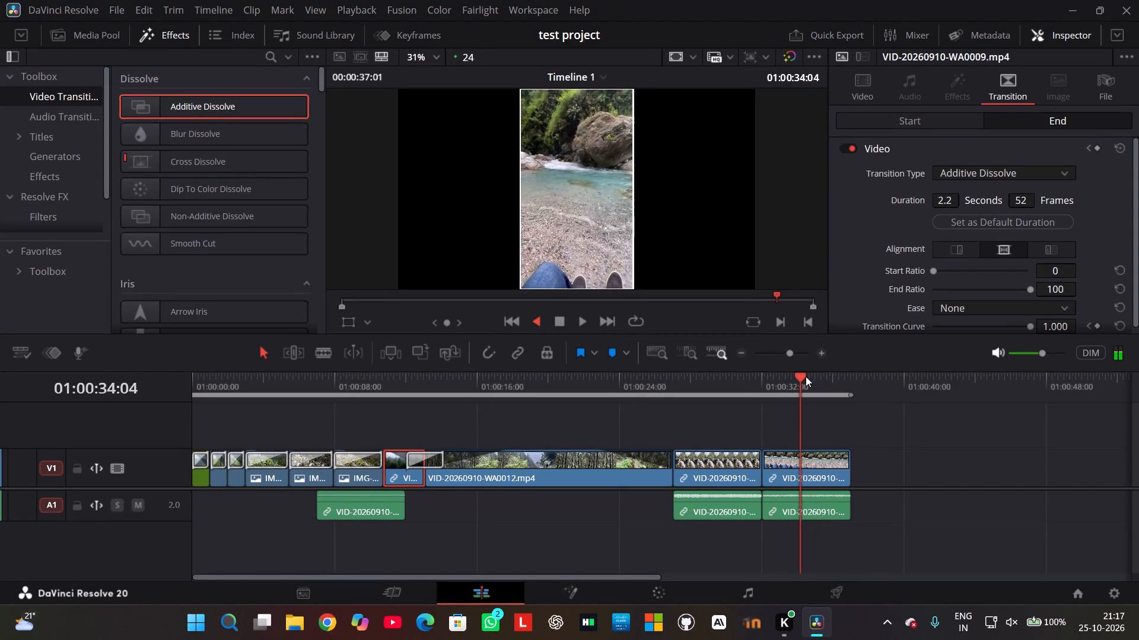
{"action": "left_click_drag", "start_coordinate": [794, 378], "coordinate": [530, 411]}
{"action": "left_click", "coordinate": [580, 324]}
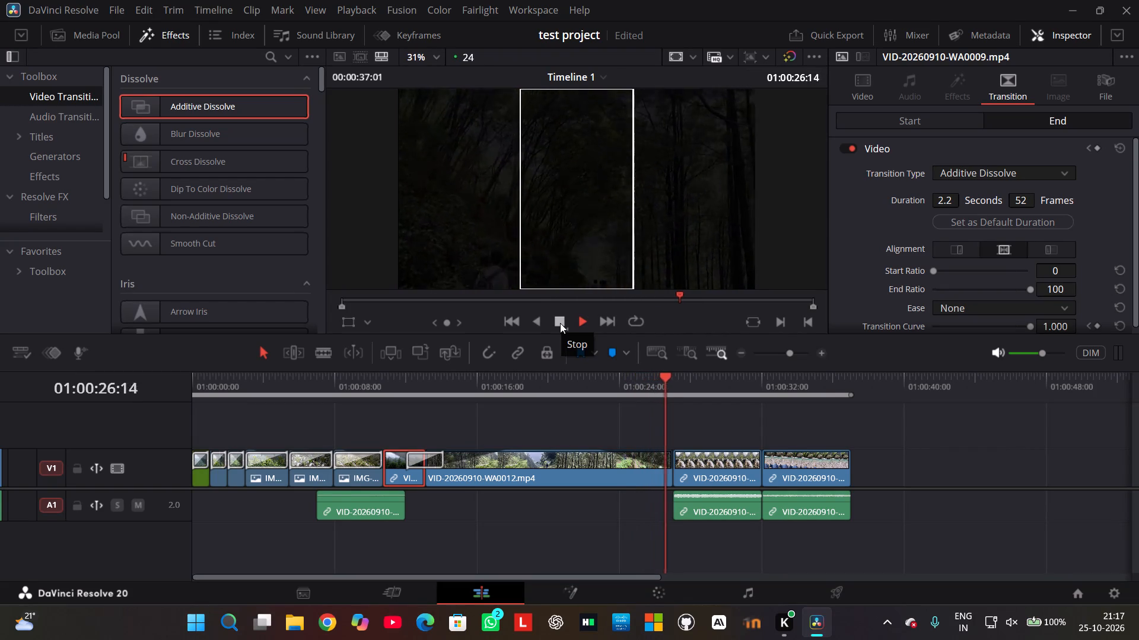
{"action": "left_click", "coordinate": [560, 323]}
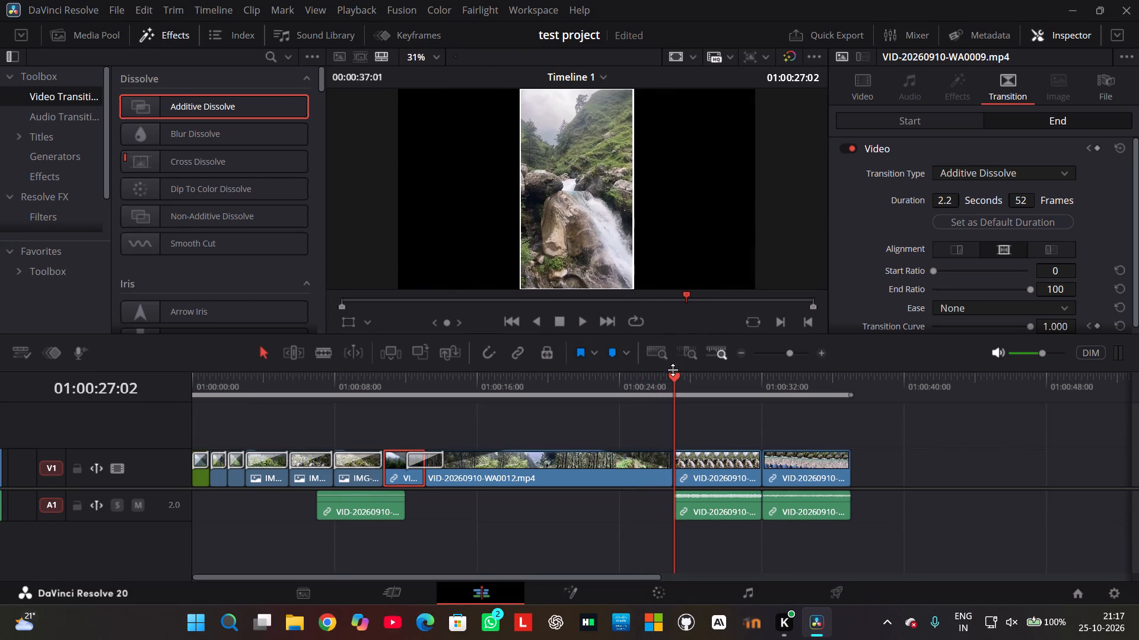
{"action": "left_click_drag", "start_coordinate": [673, 375], "coordinate": [601, 382]}
Add a video fade-in and fade-out to VID-20260910-WA0013.mp4, adjusting both so they meet near the clip's middle.
{"action": "left_click", "coordinate": [715, 455]}
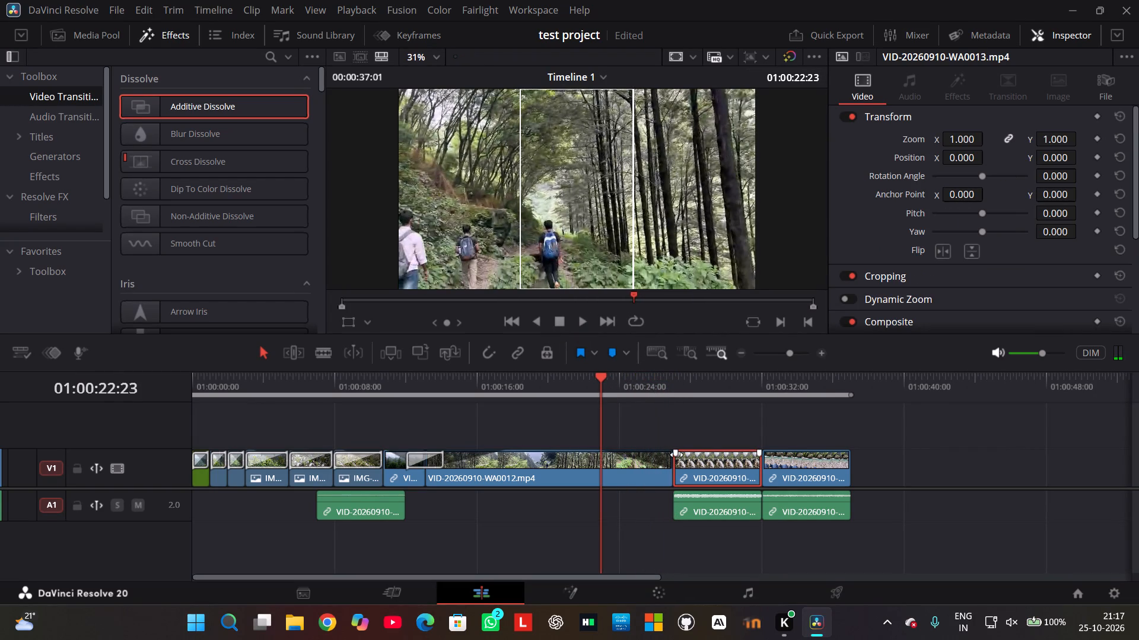
{"action": "left_click_drag", "start_coordinate": [677, 455], "coordinate": [756, 459]}
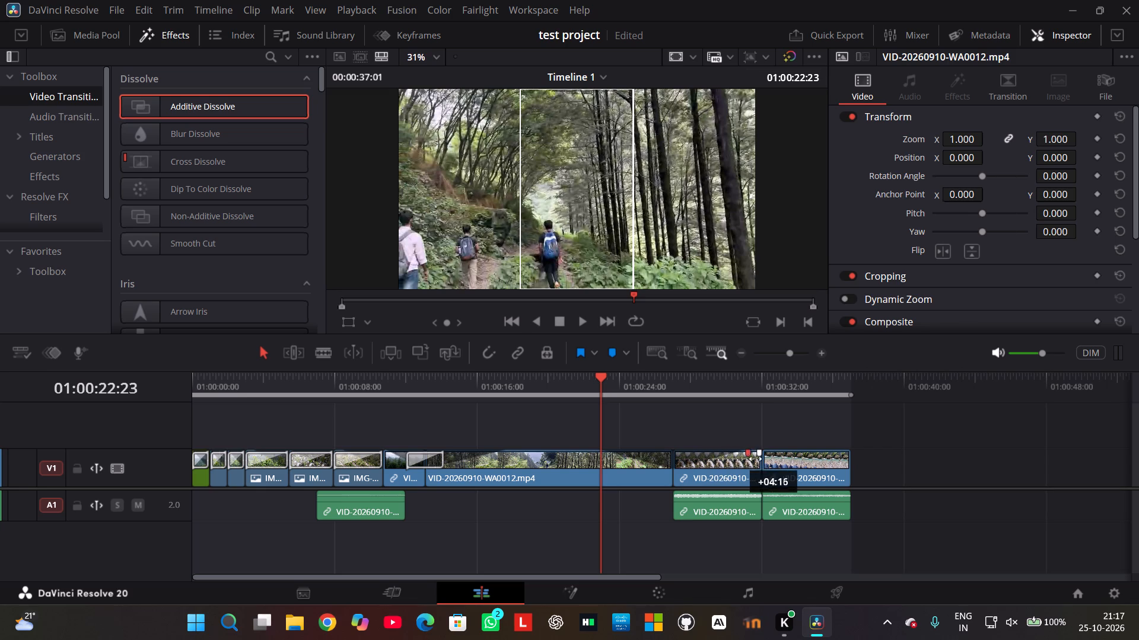
{"action": "left_click_drag", "start_coordinate": [756, 459], "coordinate": [724, 466]}
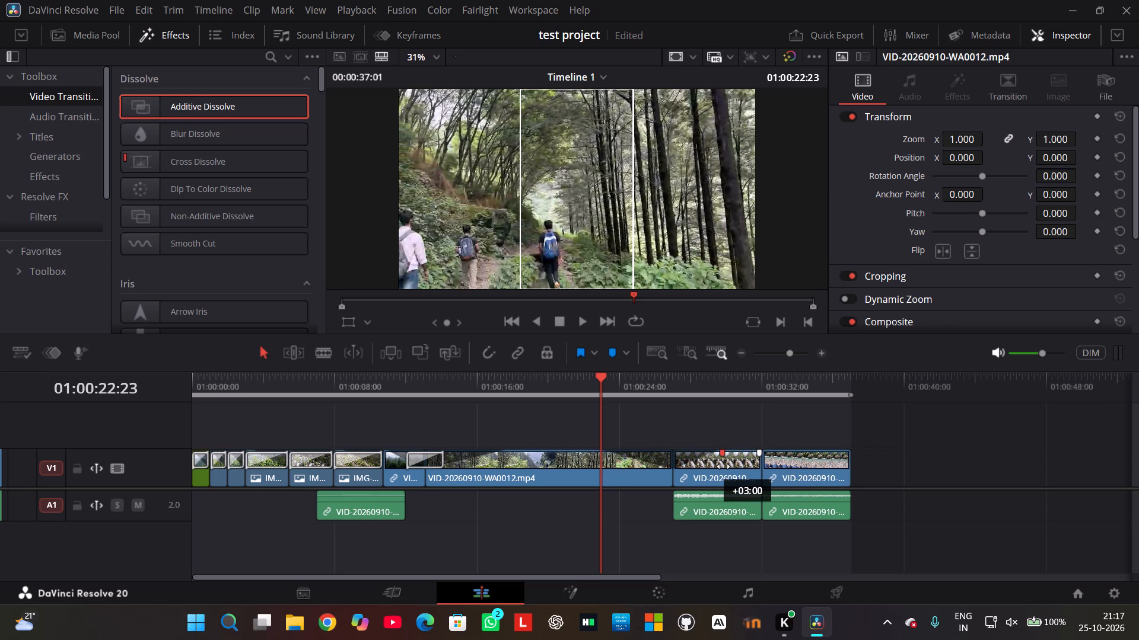
{"action": "left_click_drag", "start_coordinate": [724, 466], "coordinate": [720, 468]}
{"action": "left_click_drag", "start_coordinate": [761, 453], "coordinate": [726, 453]}
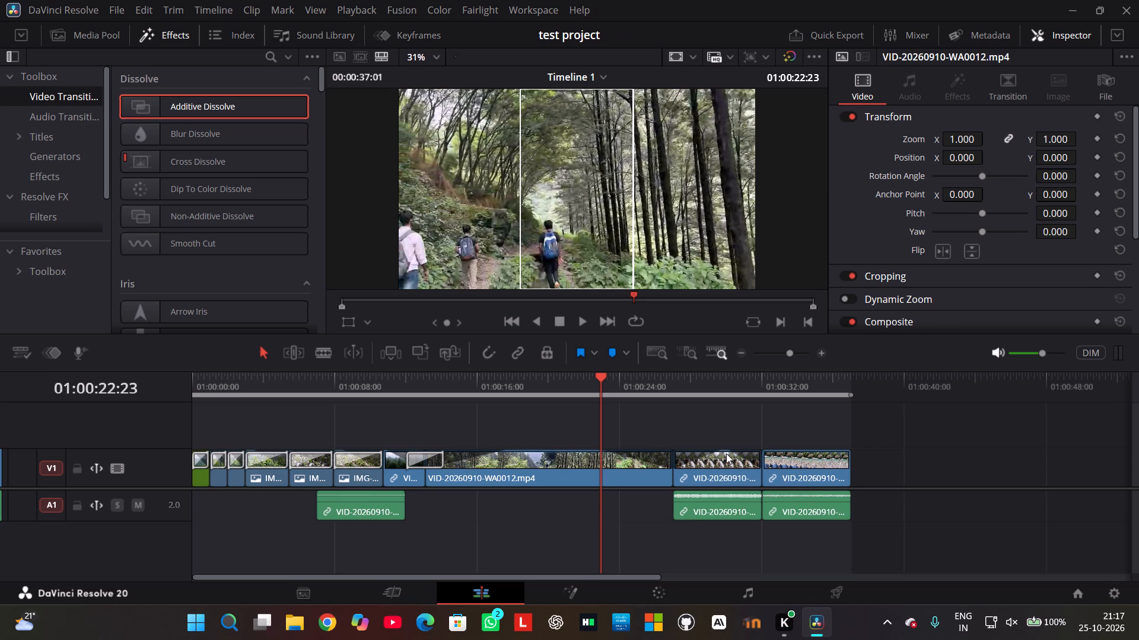
{"action": "left_click", "coordinate": [721, 457]}
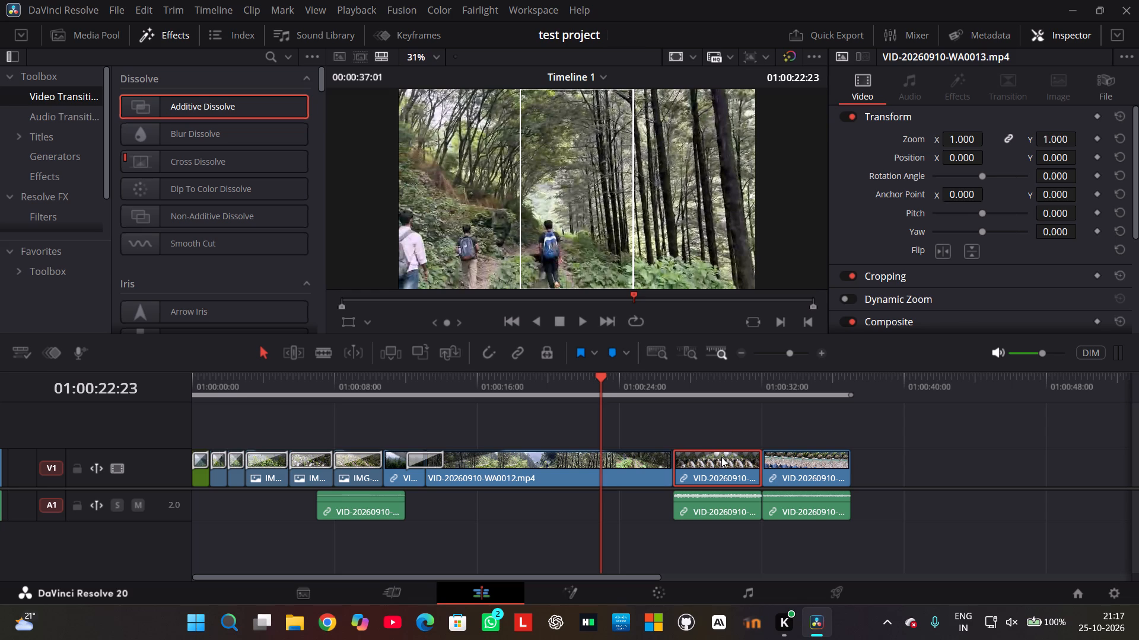
{"action": "left_click", "coordinate": [721, 457]}
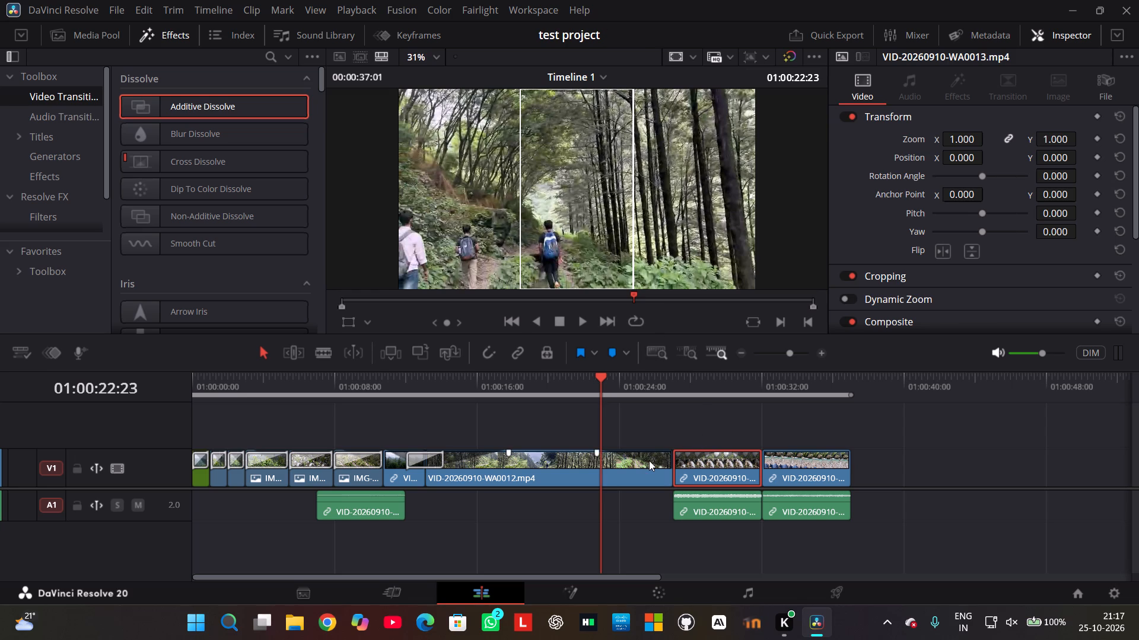
{"action": "left_click", "coordinate": [649, 460]}
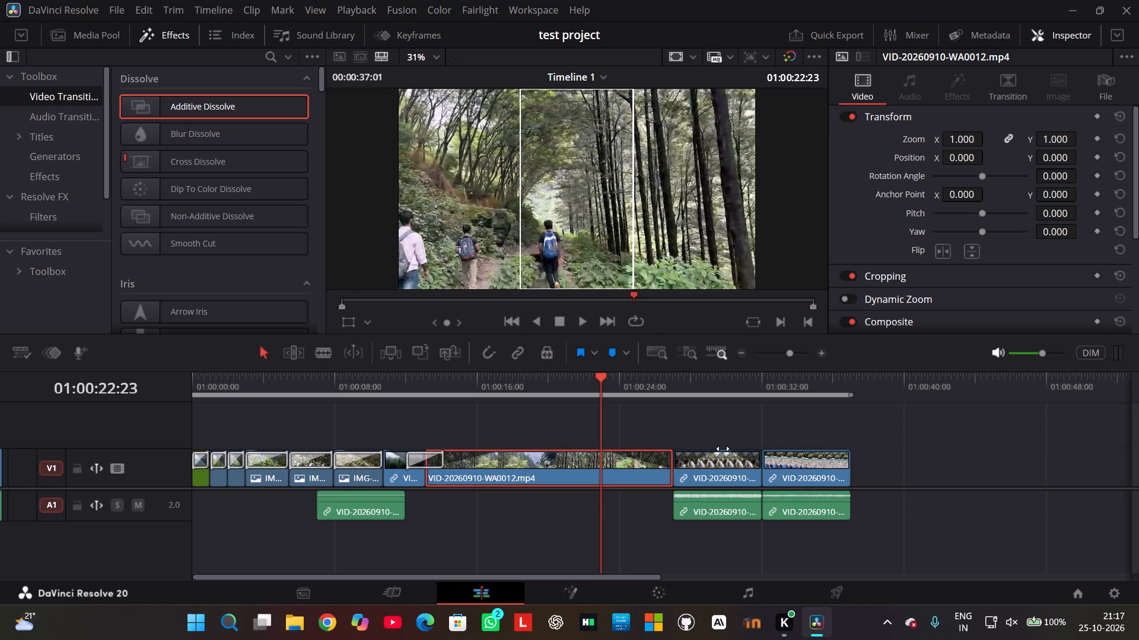
{"action": "left_click_drag", "start_coordinate": [724, 449], "coordinate": [741, 453]}
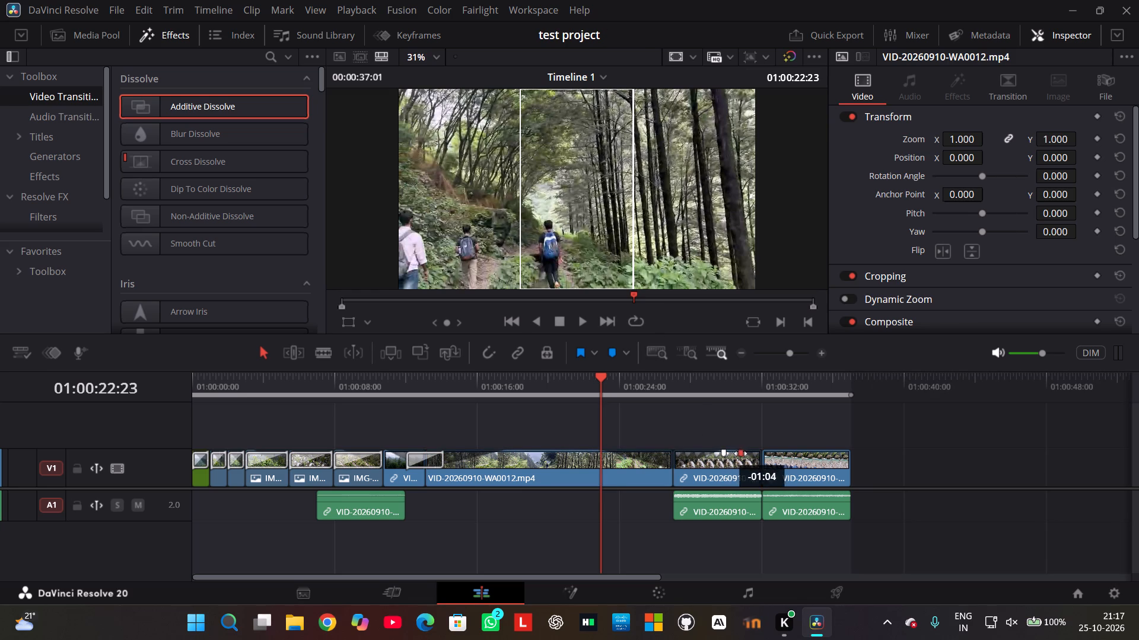
{"action": "left_click_drag", "start_coordinate": [741, 453], "coordinate": [745, 455]}
{"action": "left_click_drag", "start_coordinate": [723, 452], "coordinate": [703, 455]}
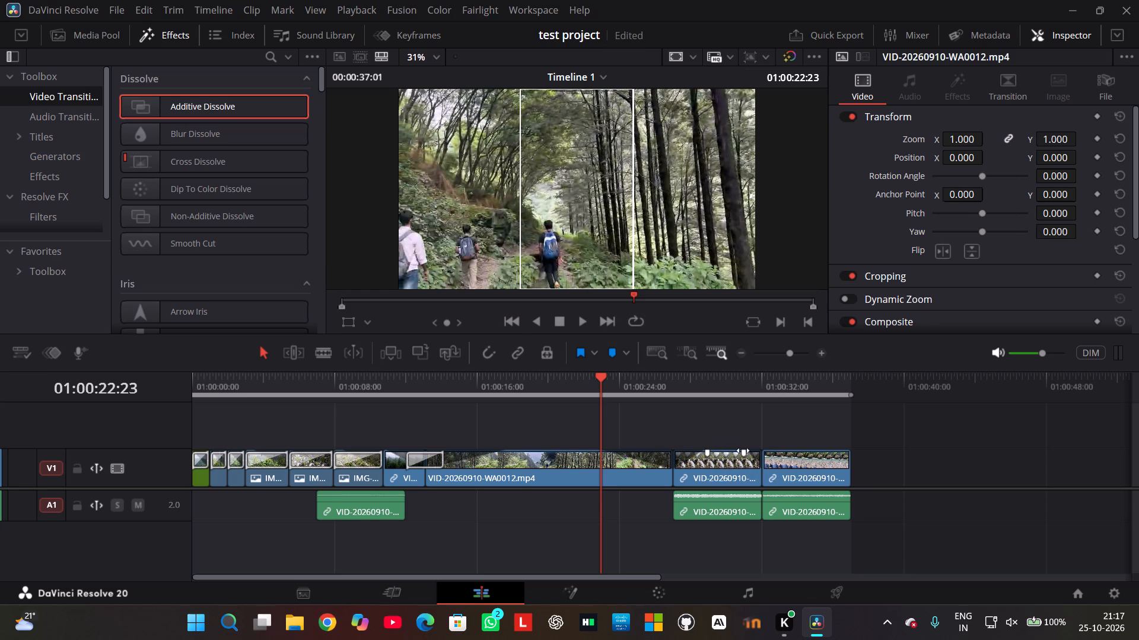
{"action": "left_click_drag", "start_coordinate": [743, 450], "coordinate": [726, 452]}
{"action": "left_click_drag", "start_coordinate": [708, 453], "coordinate": [714, 453]}
Add a video fade-out and fade-in to the last clip, VID-20260910-WA0011.mp4, extending both to near its middle.
{"action": "left_click_drag", "start_coordinate": [848, 453], "coordinate": [822, 454]}
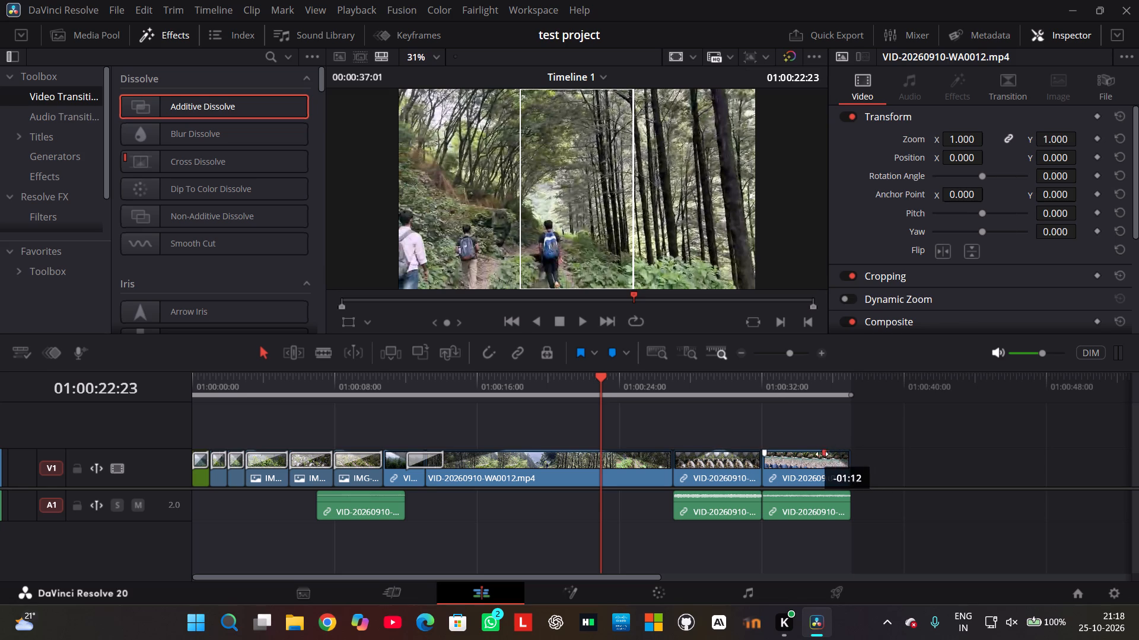
{"action": "left_click_drag", "start_coordinate": [822, 454], "coordinate": [809, 455]}
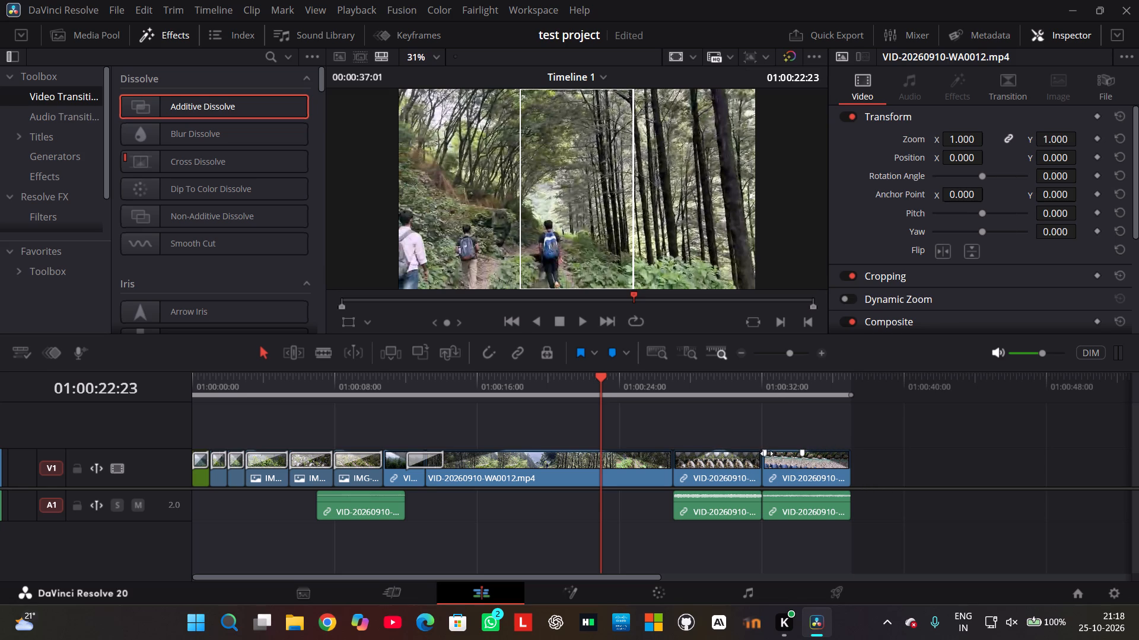
{"action": "left_click_drag", "start_coordinate": [765, 453], "coordinate": [798, 456]}
{"action": "left_click", "coordinate": [802, 452]}
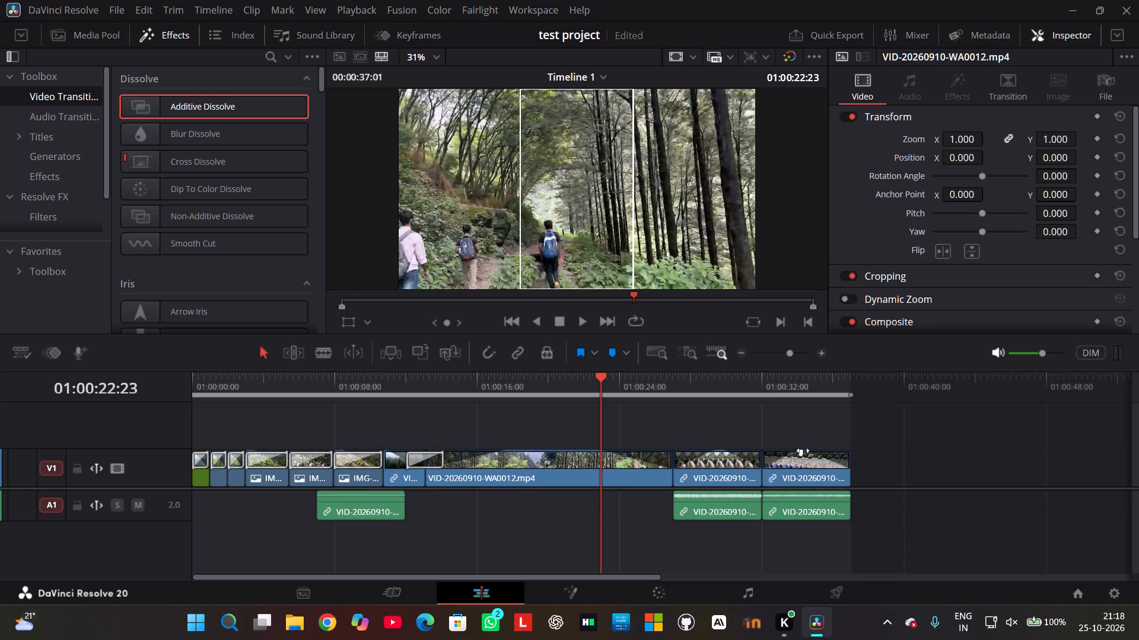
{"action": "left_click", "coordinate": [801, 451]}
{"action": "left_click_drag", "start_coordinate": [801, 452], "coordinate": [803, 452]}
{"action": "left_click_drag", "start_coordinate": [803, 452], "coordinate": [812, 452]}
{"action": "left_click_drag", "start_coordinate": [812, 452], "coordinate": [811, 453]}
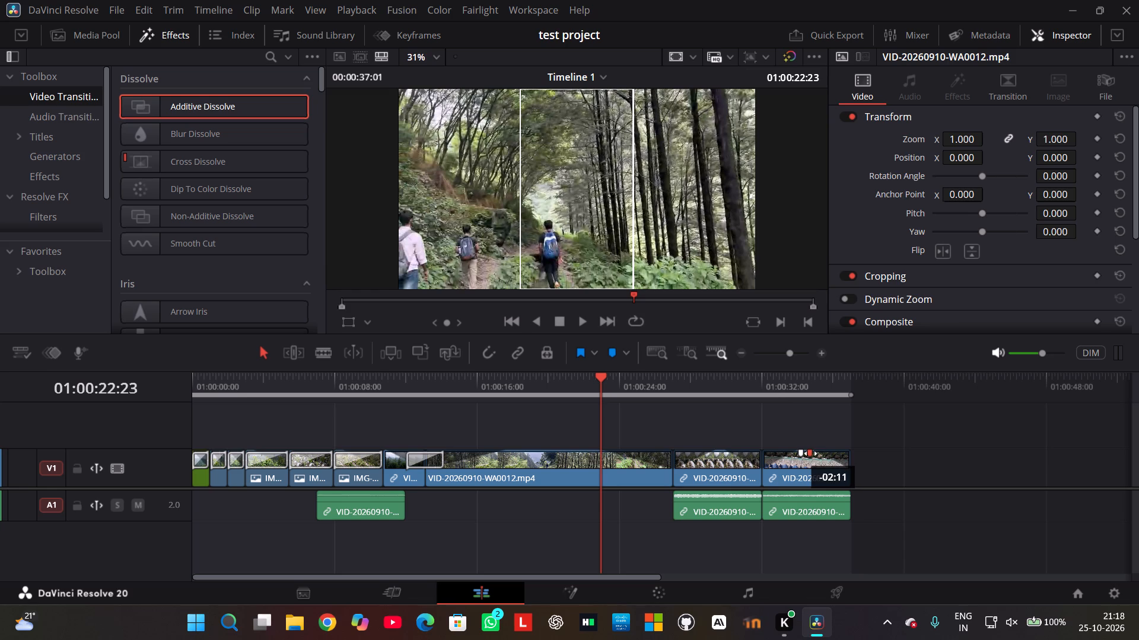
{"action": "left_click_drag", "start_coordinate": [811, 453], "coordinate": [810, 454]}
Fine-tune the fade-in and fade-out lengths on VID-20260910-WA0011.mp4 around the clip's middle.
{"action": "left_click", "coordinate": [793, 456]}
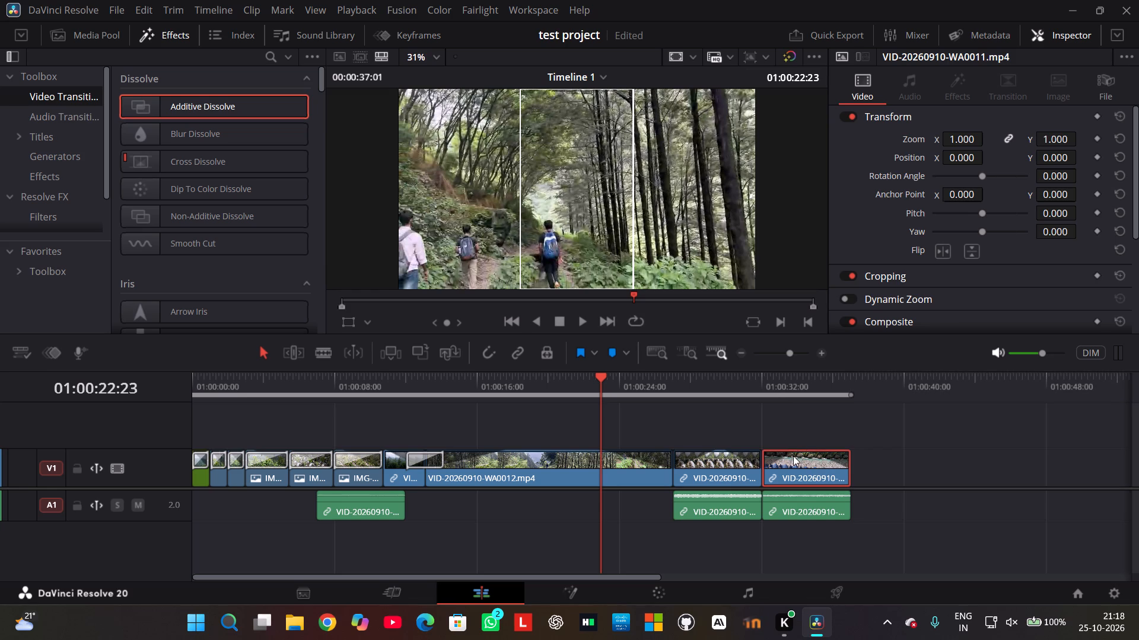
{"action": "left_click", "coordinate": [793, 435]}
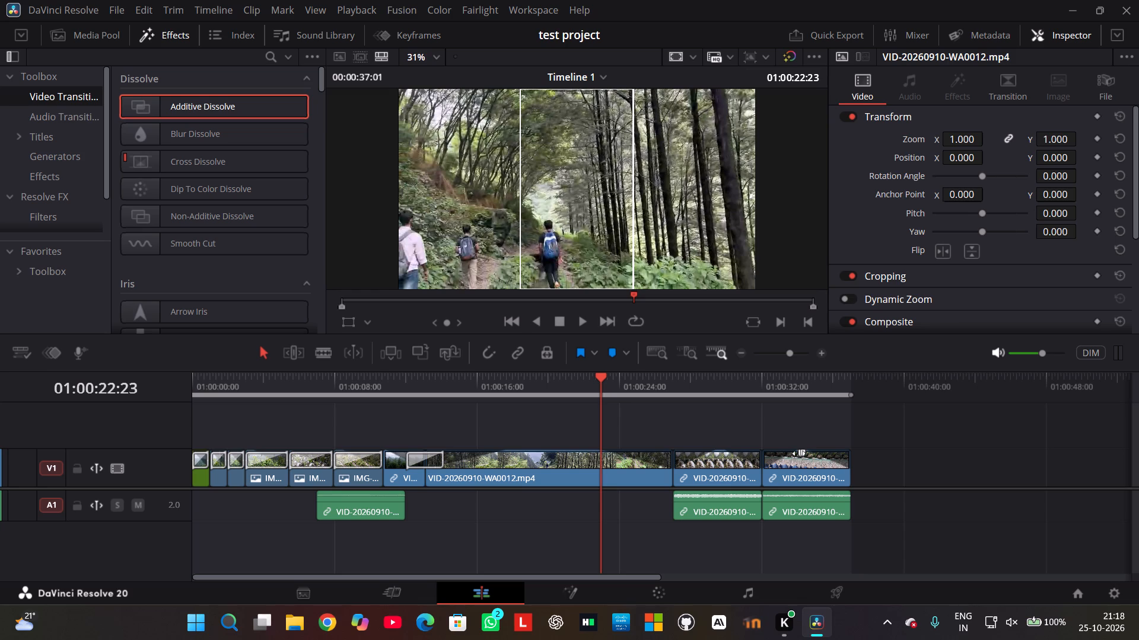
{"action": "left_click", "coordinate": [804, 454]}
{"action": "left_click_drag", "start_coordinate": [803, 451], "coordinate": [808, 451]}
{"action": "left_click_drag", "start_coordinate": [808, 451], "coordinate": [812, 452]}
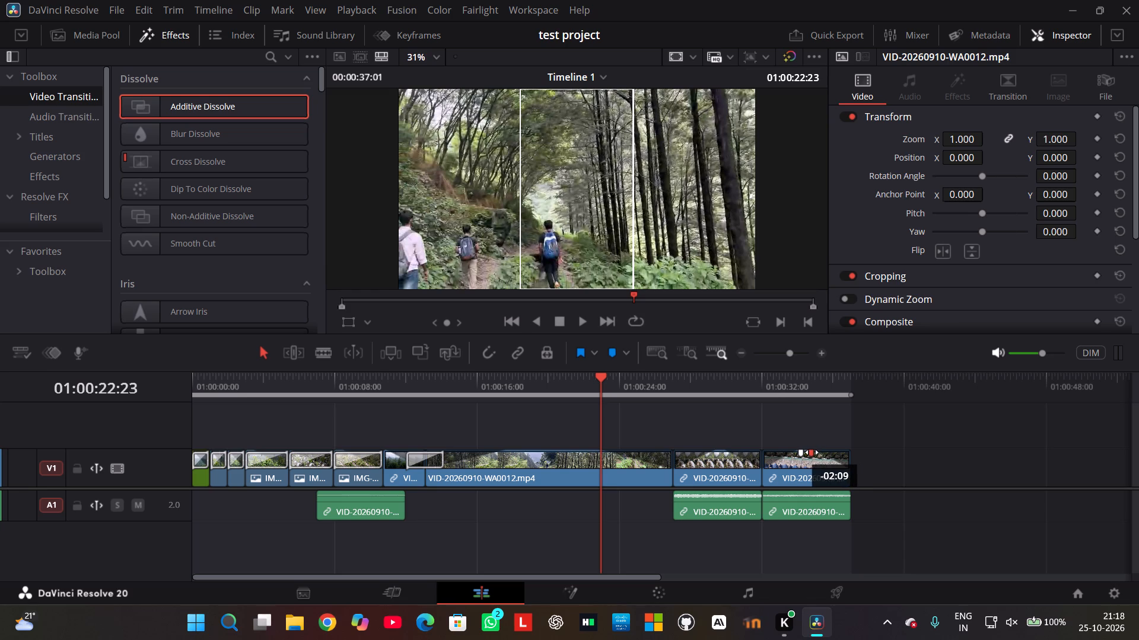
{"action": "left_click_drag", "start_coordinate": [812, 452], "coordinate": [810, 453]}
{"action": "left_click", "coordinate": [790, 431]}
{"action": "left_click_drag", "start_coordinate": [801, 454], "coordinate": [807, 453]}
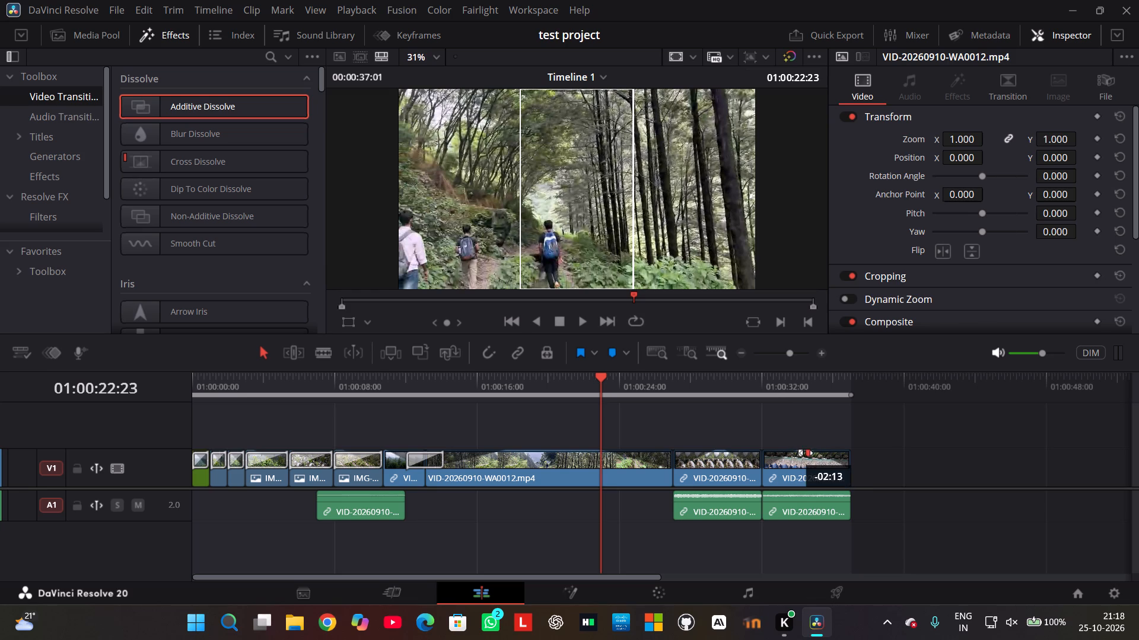
{"action": "left_click_drag", "start_coordinate": [807, 453], "coordinate": [811, 454]}
{"action": "left_click_drag", "start_coordinate": [800, 452], "coordinate": [794, 453]}
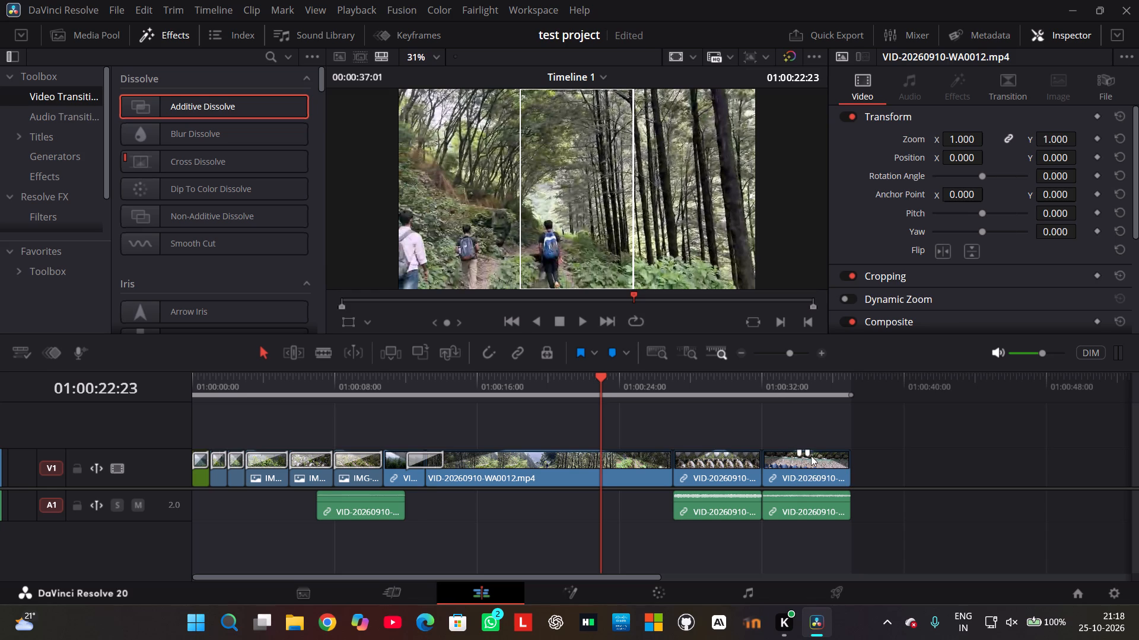
{"action": "left_click", "coordinate": [807, 450]}
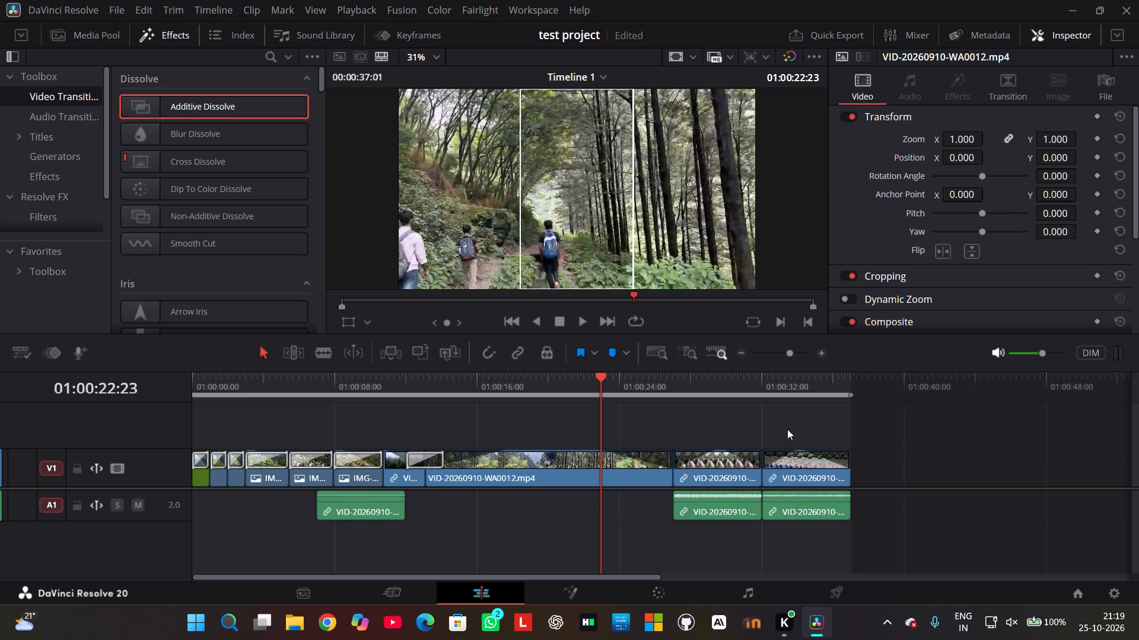
{"action": "left_click", "coordinate": [787, 429]}
{"action": "left_click", "coordinate": [801, 453]}
{"action": "left_click_drag", "start_coordinate": [800, 455], "coordinate": [804, 455]}
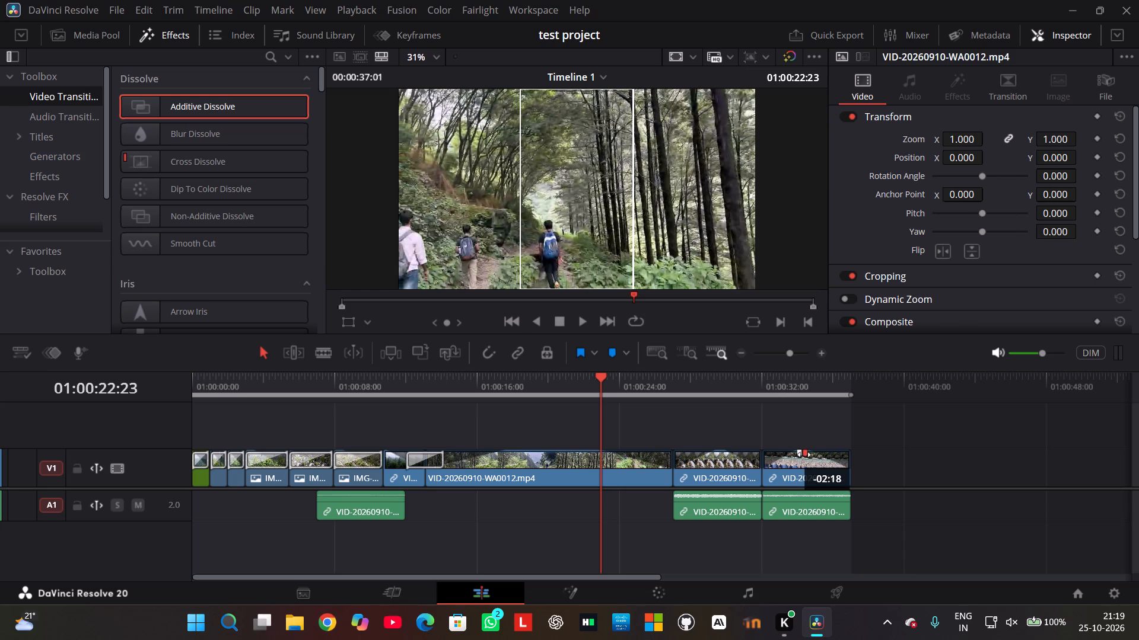
{"action": "left_click_drag", "start_coordinate": [804, 455], "coordinate": [810, 455]}
Readjust the fade-in and fade-out on VID-20260910-WA0013.mp4 around the clip's middle.
{"action": "left_click", "coordinate": [721, 452]}
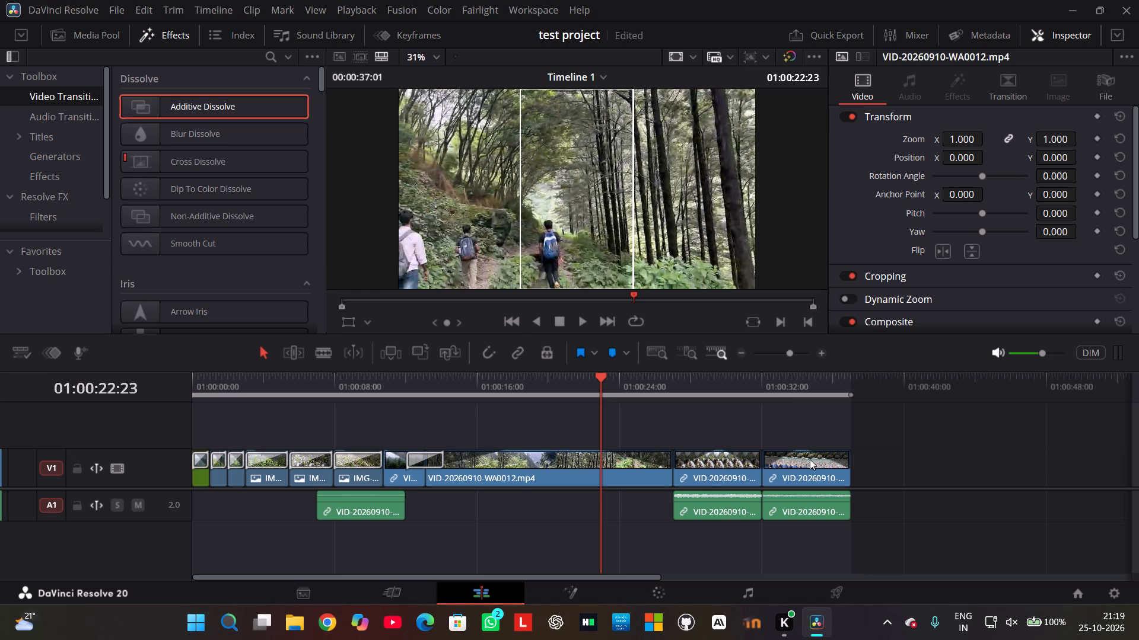
{"action": "left_click_drag", "start_coordinate": [719, 451], "coordinate": [728, 452]}
{"action": "left_click_drag", "start_coordinate": [718, 453], "coordinate": [711, 455]}
{"action": "left_click_drag", "start_coordinate": [726, 453], "coordinate": [721, 454]}
Play the timeline from near its start, reverse through VID-20260910-WA0012.mp4, and replay from 01:00:18:04 into VID-20260910-WA0013.mp4 to review the transitions and fades.
{"action": "left_click_drag", "start_coordinate": [602, 375], "coordinate": [198, 375]}
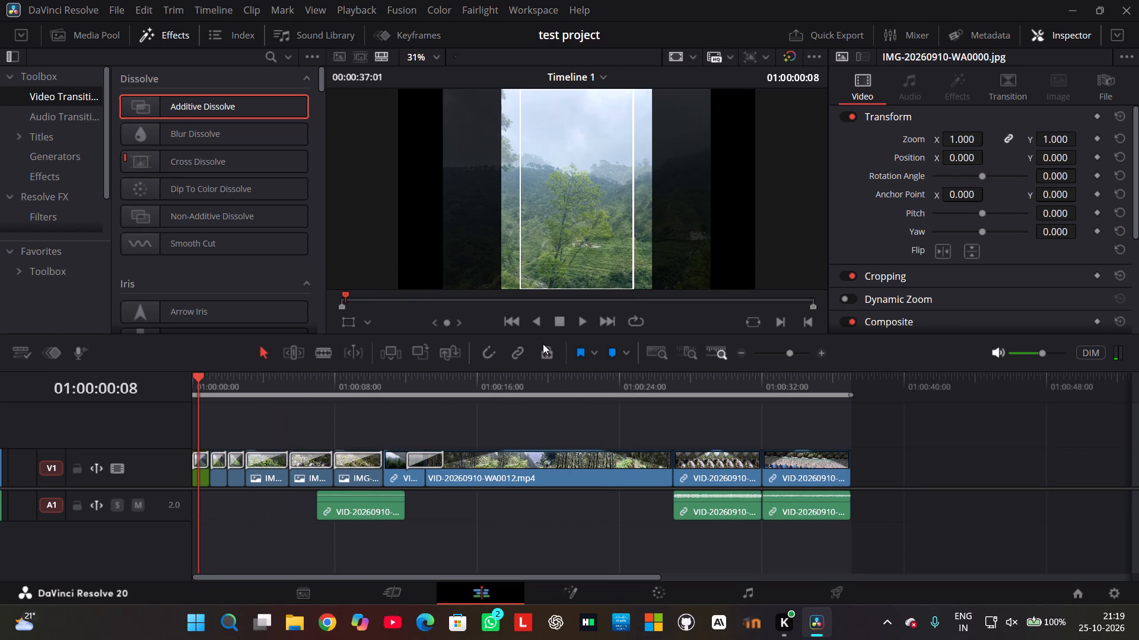
{"action": "left_click", "coordinate": [584, 323]}
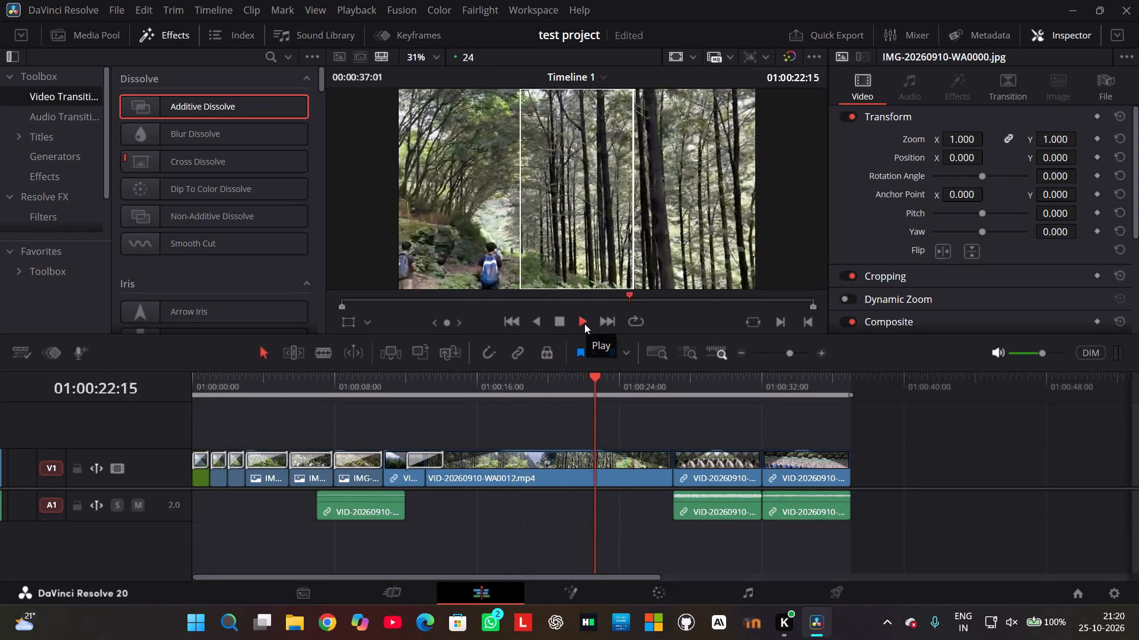
{"action": "left_click", "coordinate": [558, 319]}
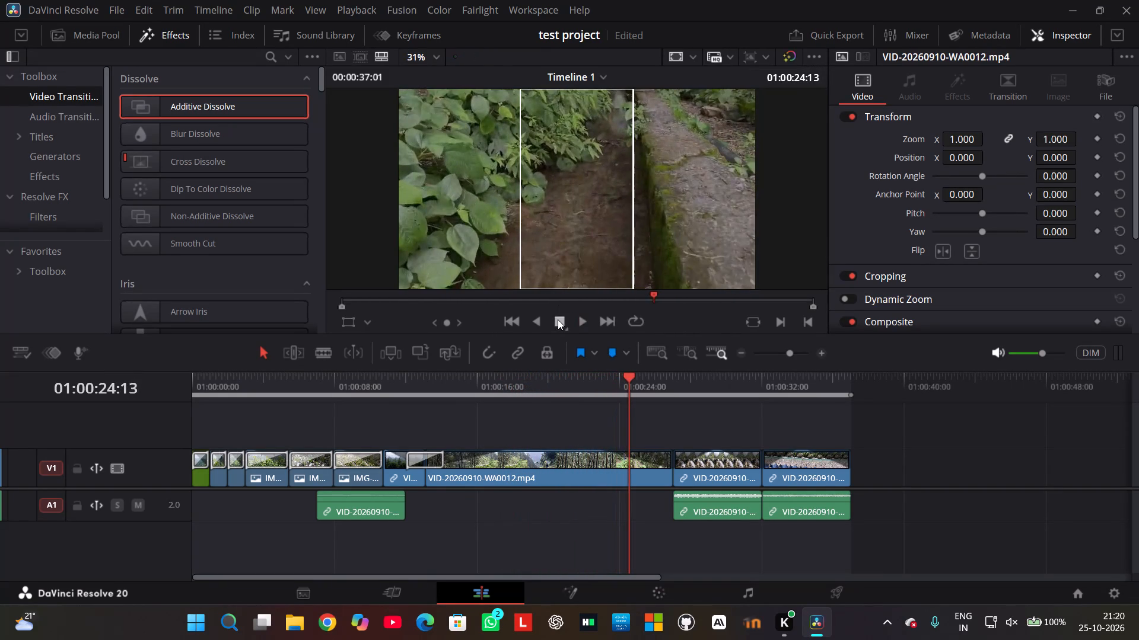
{"action": "left_click", "coordinate": [538, 321]}
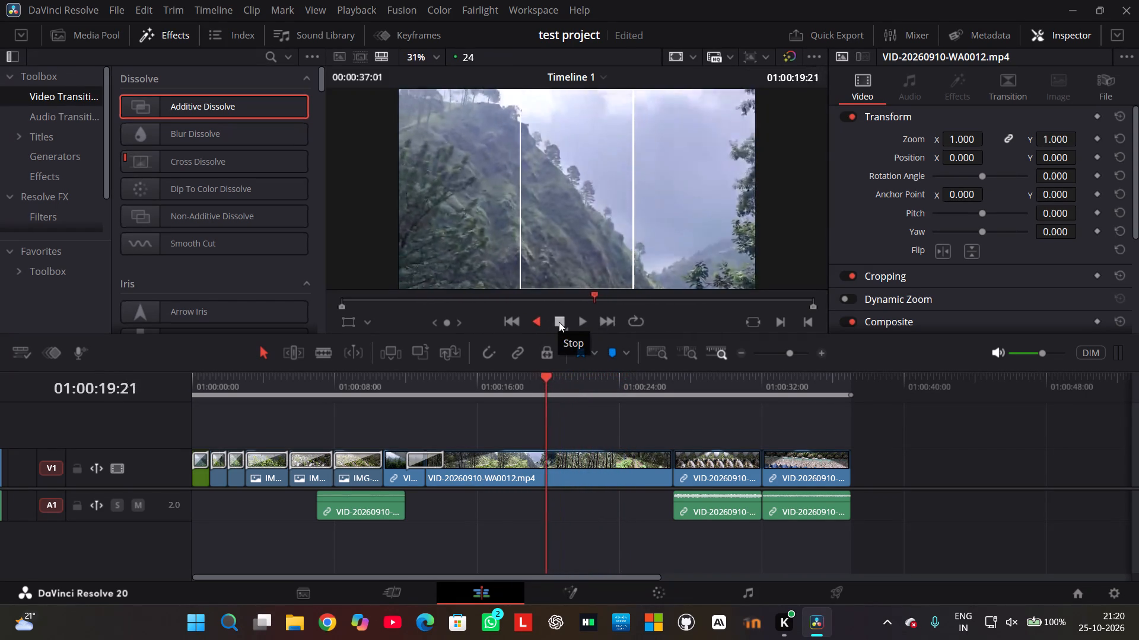
{"action": "left_click", "coordinate": [559, 322]}
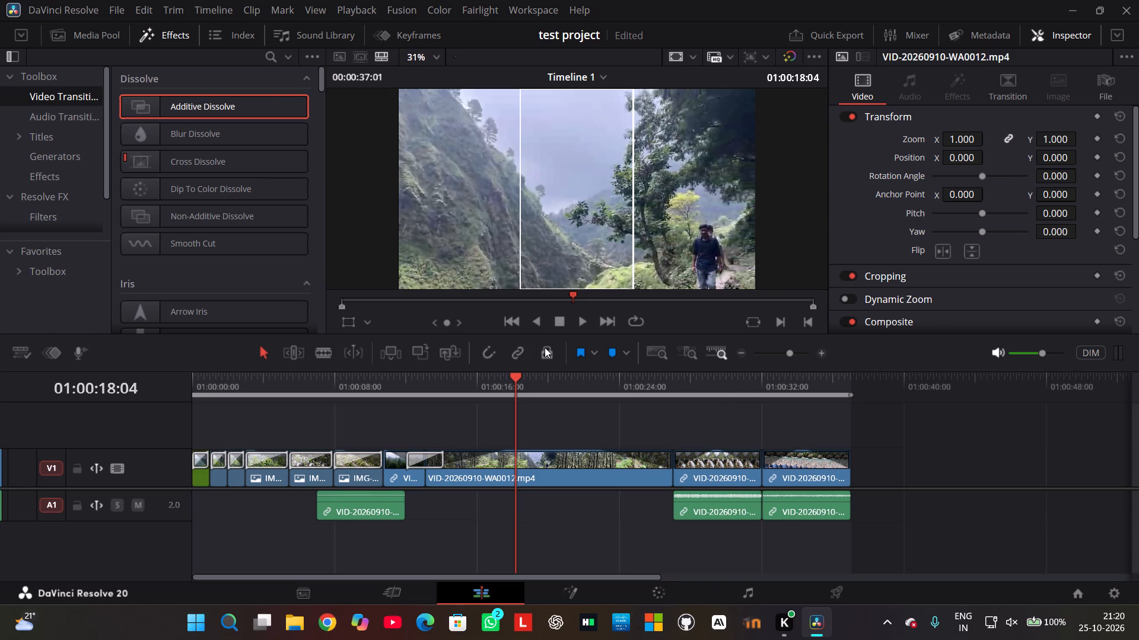
{"action": "left_click", "coordinate": [561, 323]}
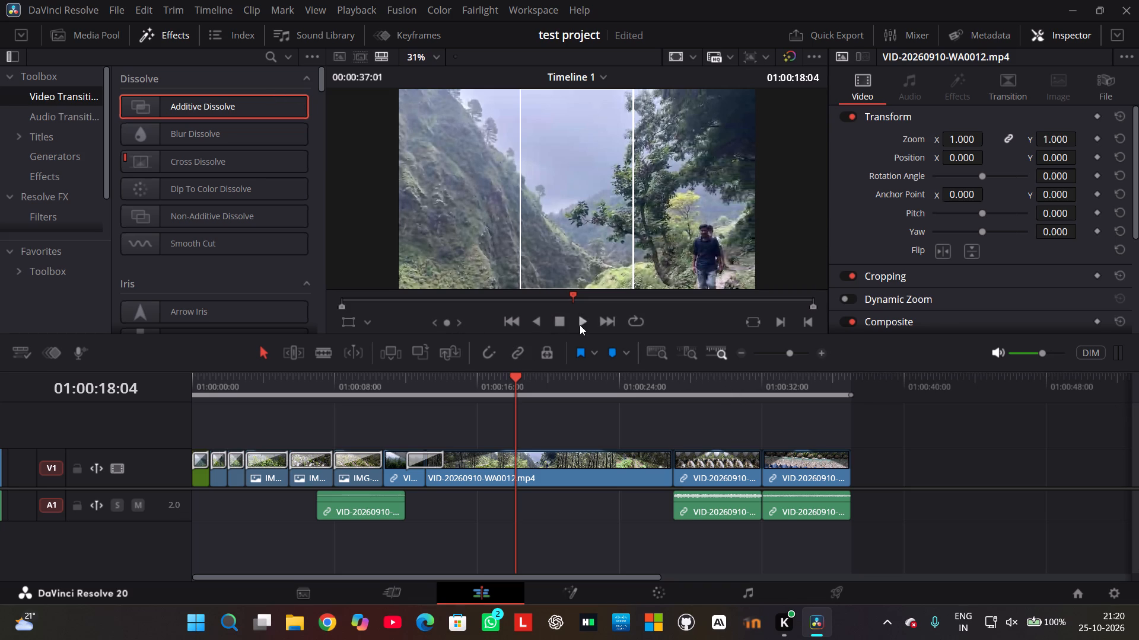
{"action": "left_click", "coordinate": [577, 323]}
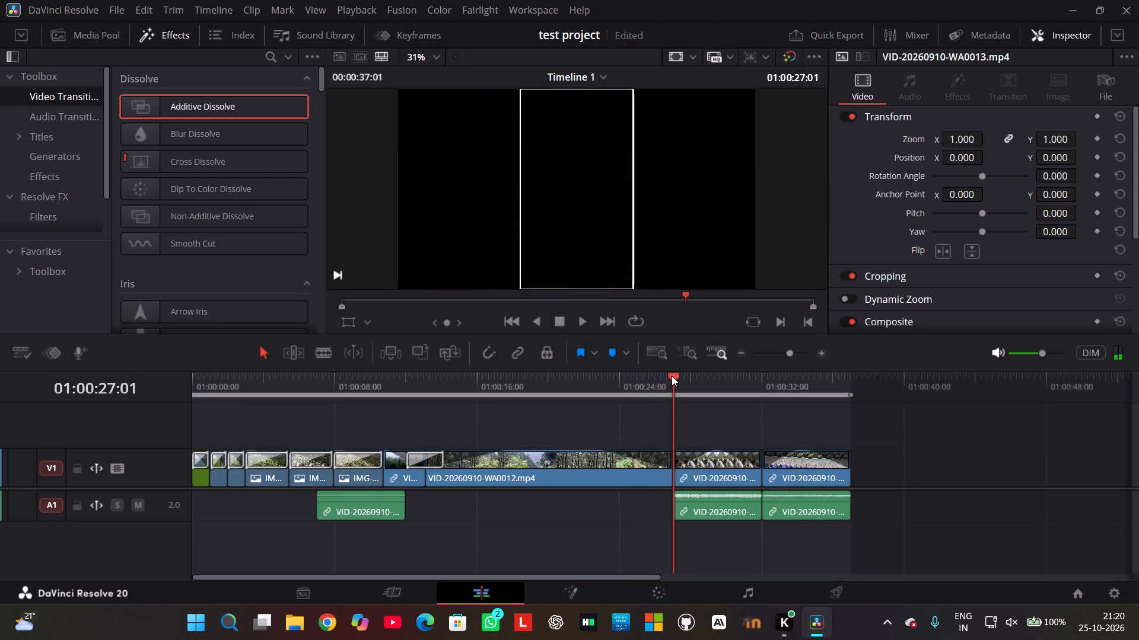
Scrub back and forth through the timeline from its start into VID-20260910-WA0013.mp4 to review the transitions and fades, ending at 01:00:00:00.
{"action": "left_click_drag", "start_coordinate": [672, 376], "coordinate": [198, 418]}
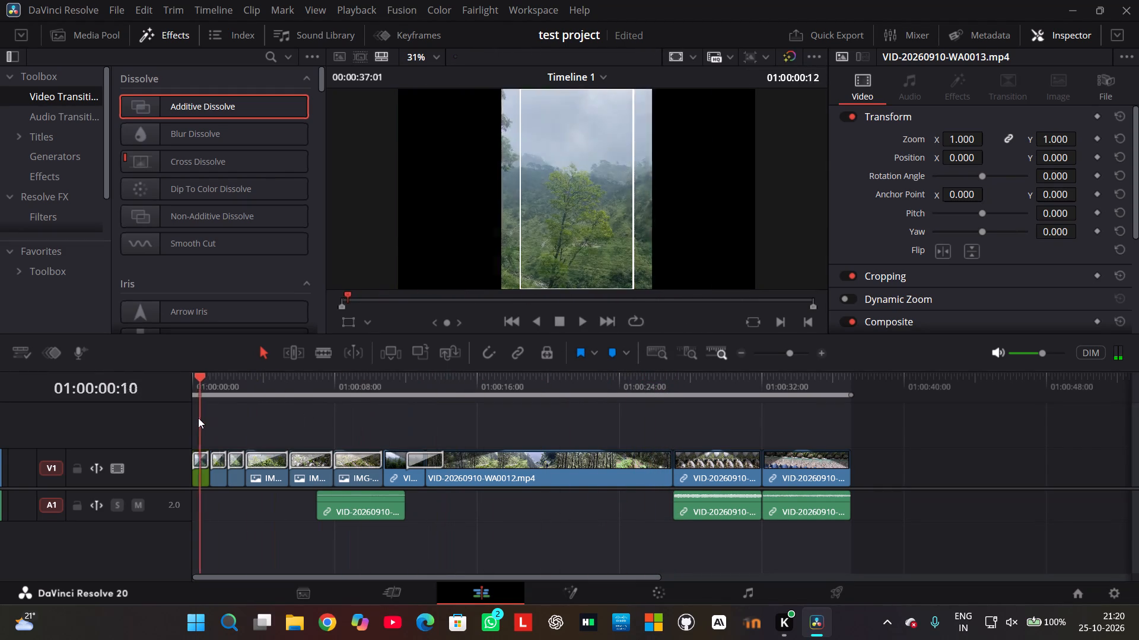
{"action": "left_click_drag", "start_coordinate": [198, 418], "coordinate": [307, 419]}
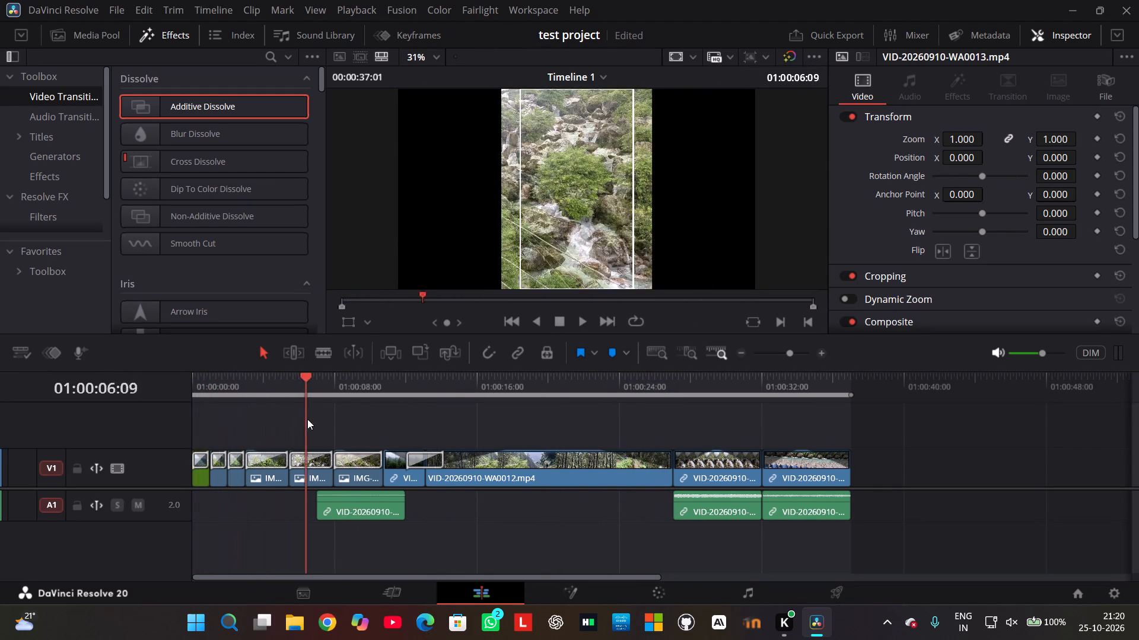
{"action": "left_click_drag", "start_coordinate": [307, 419], "coordinate": [491, 421]}
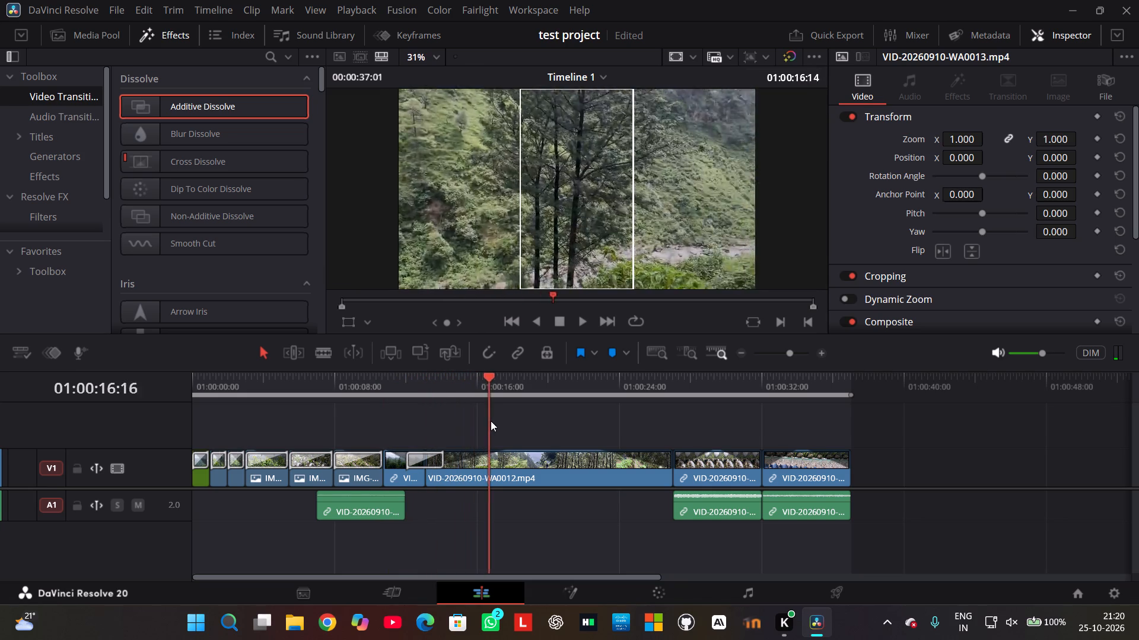
{"action": "left_click_drag", "start_coordinate": [491, 421], "coordinate": [322, 427]}
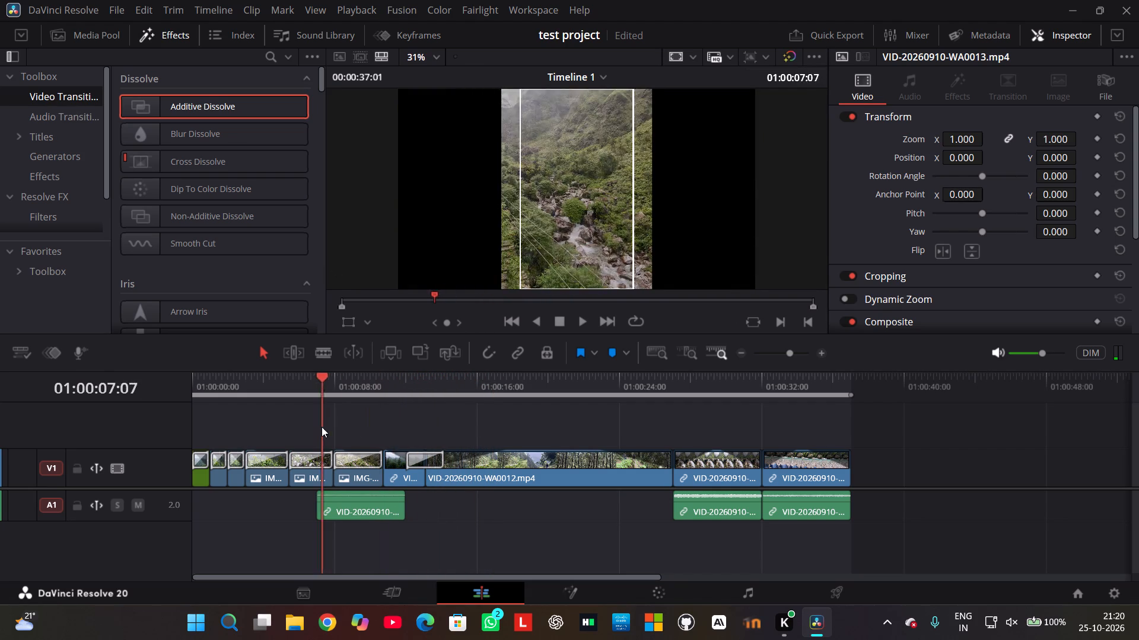
{"action": "left_click_drag", "start_coordinate": [322, 427], "coordinate": [190, 427]}
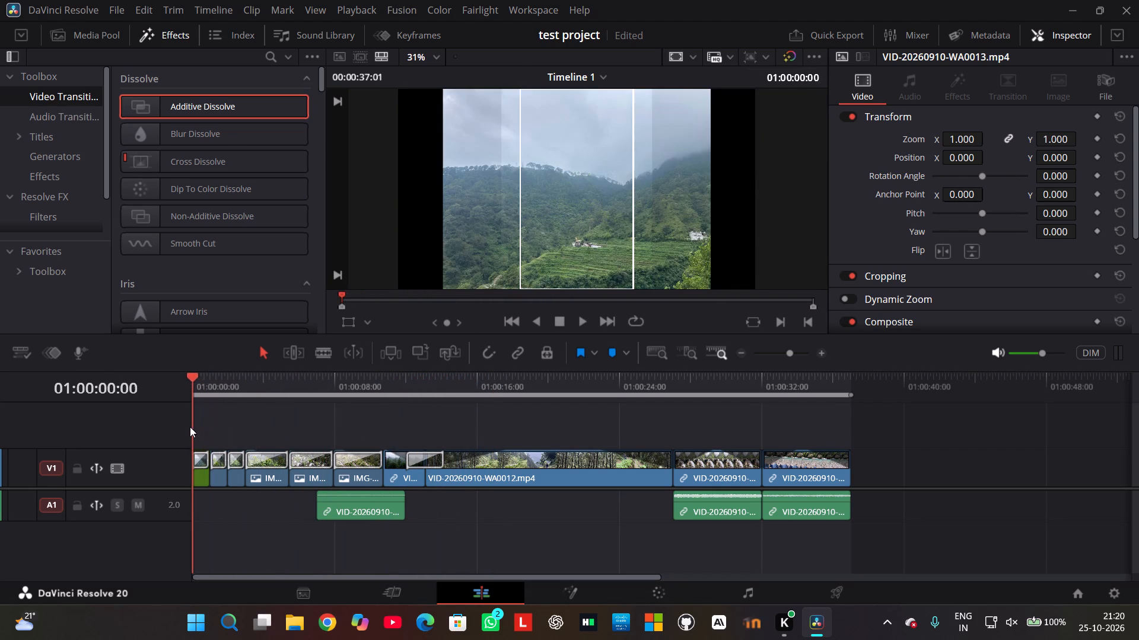
{"action": "left_click_drag", "start_coordinate": [190, 427], "coordinate": [416, 433]}
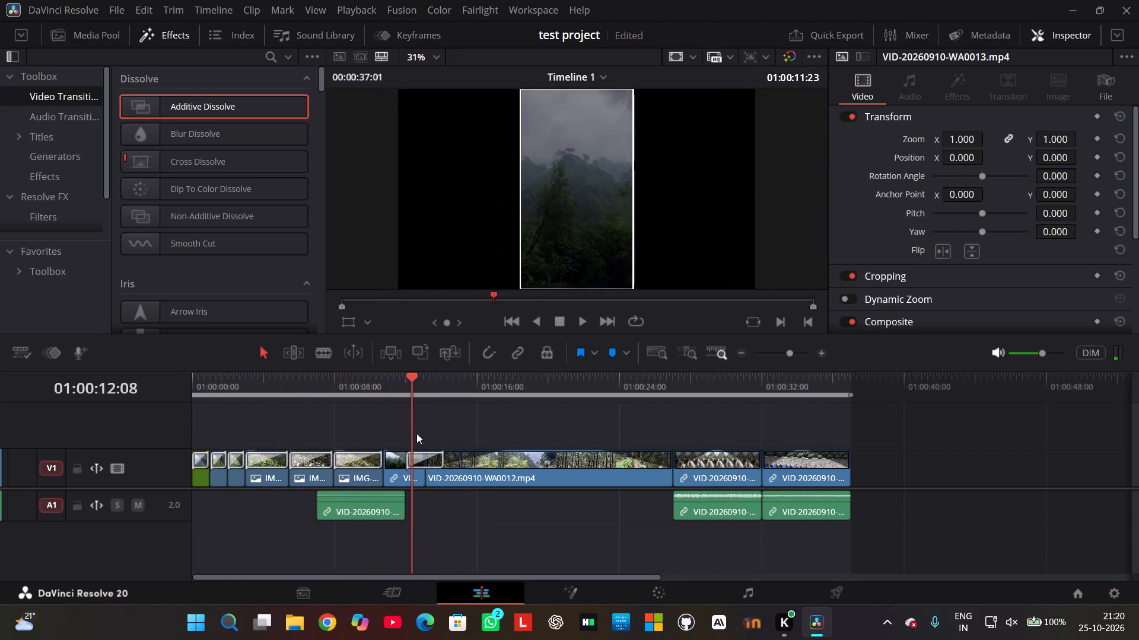
{"action": "left_click_drag", "start_coordinate": [416, 433], "coordinate": [495, 432]}
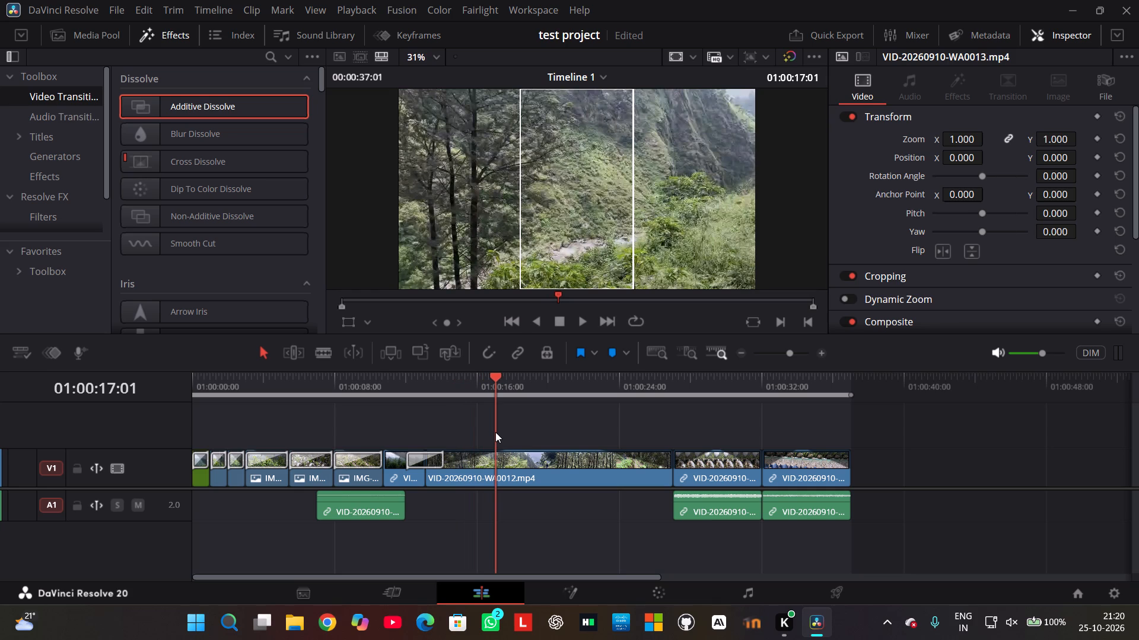
{"action": "left_click_drag", "start_coordinate": [495, 432], "coordinate": [507, 432]}
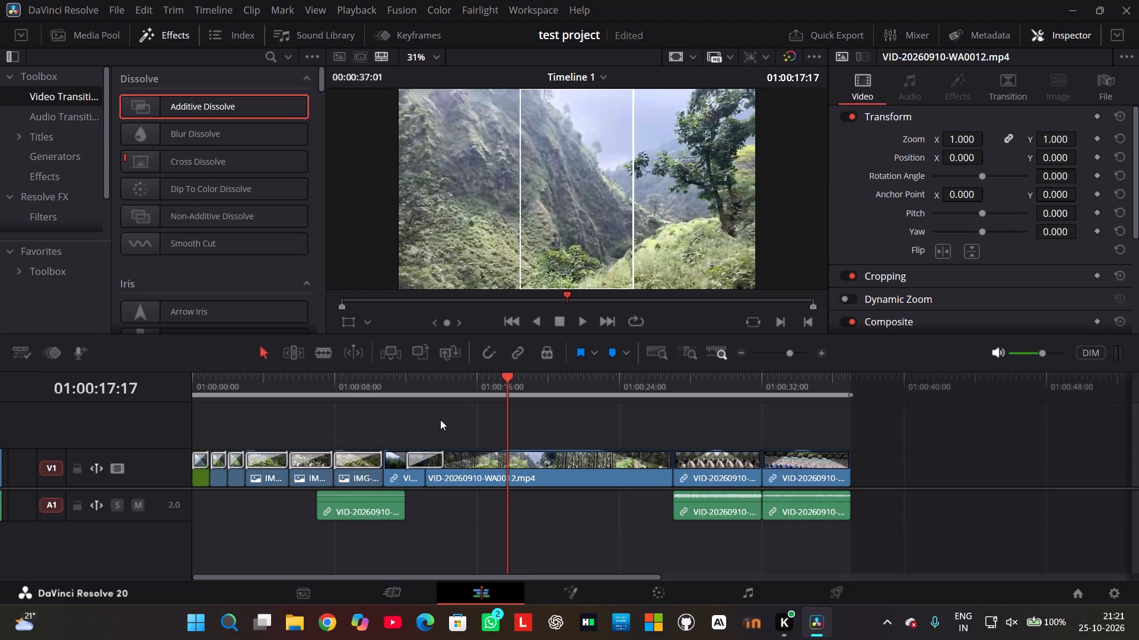
{"action": "left_click", "coordinate": [569, 295]}
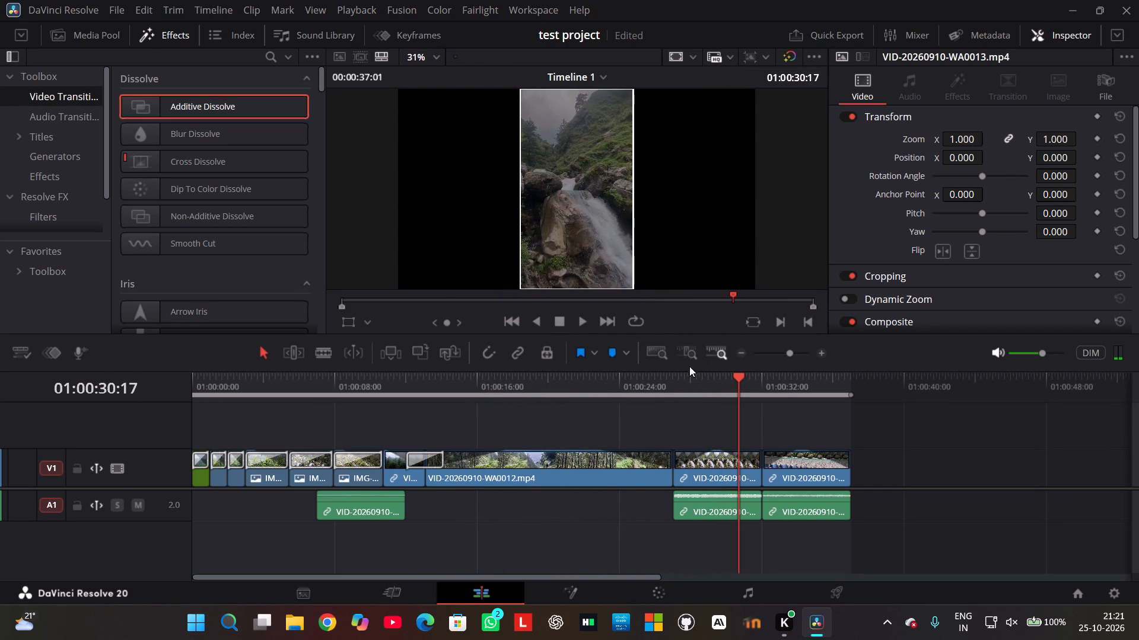
{"action": "left_click_drag", "start_coordinate": [738, 375], "coordinate": [718, 380]}
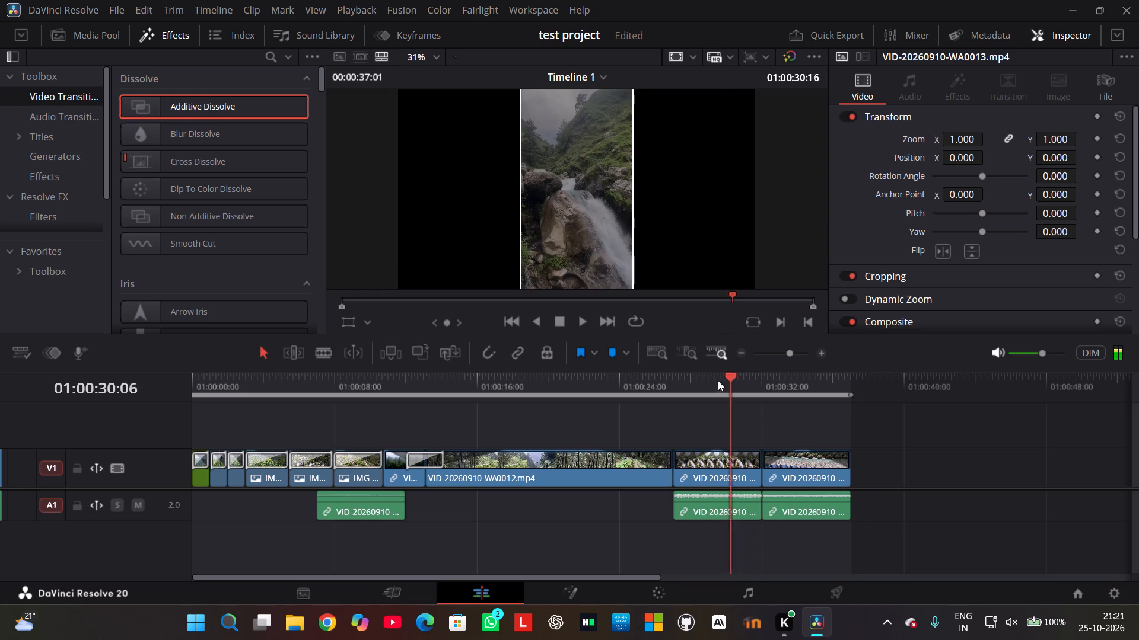
{"action": "left_click_drag", "start_coordinate": [718, 380], "coordinate": [172, 413]}
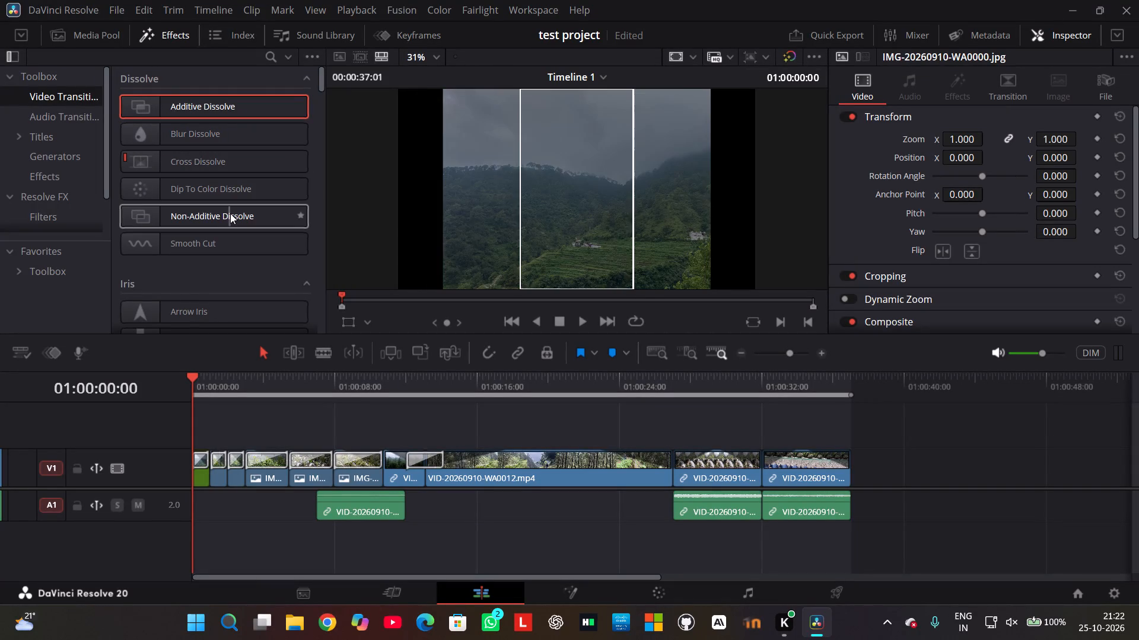
Browse the Dissolve, Iris and Motion video transitions, previewing several of them on the first photo, IMG-20260910-WA0000.jpg.
{"action": "scroll", "coordinate": [230, 213], "scroll_direction": "down", "scroll_amount": 2}
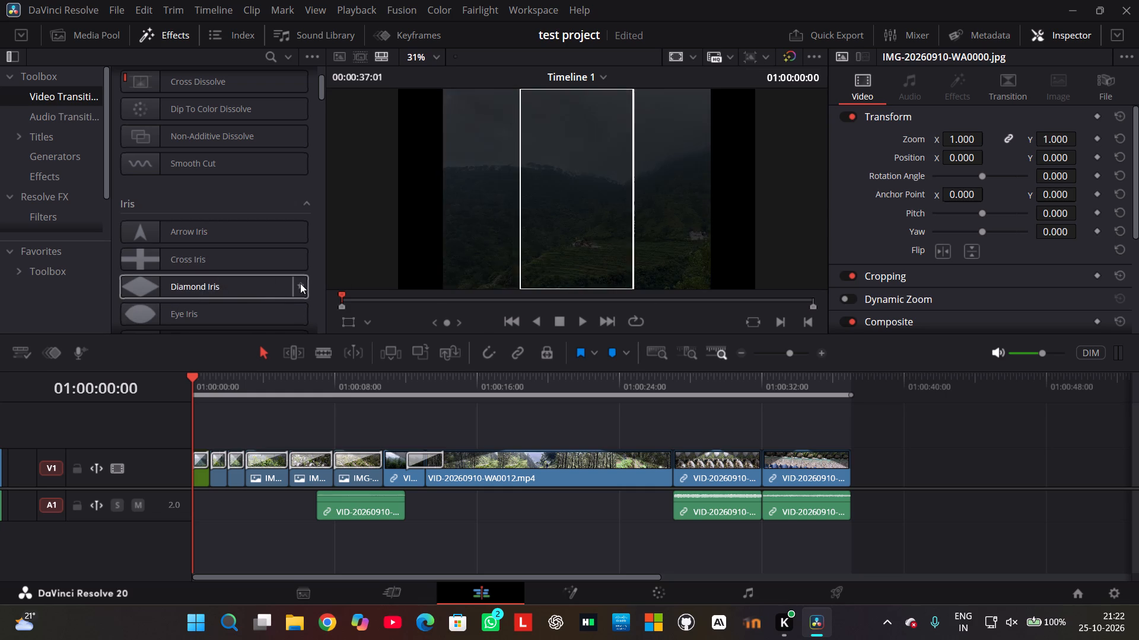
{"action": "scroll", "coordinate": [300, 283], "scroll_direction": "down", "scroll_amount": 2}
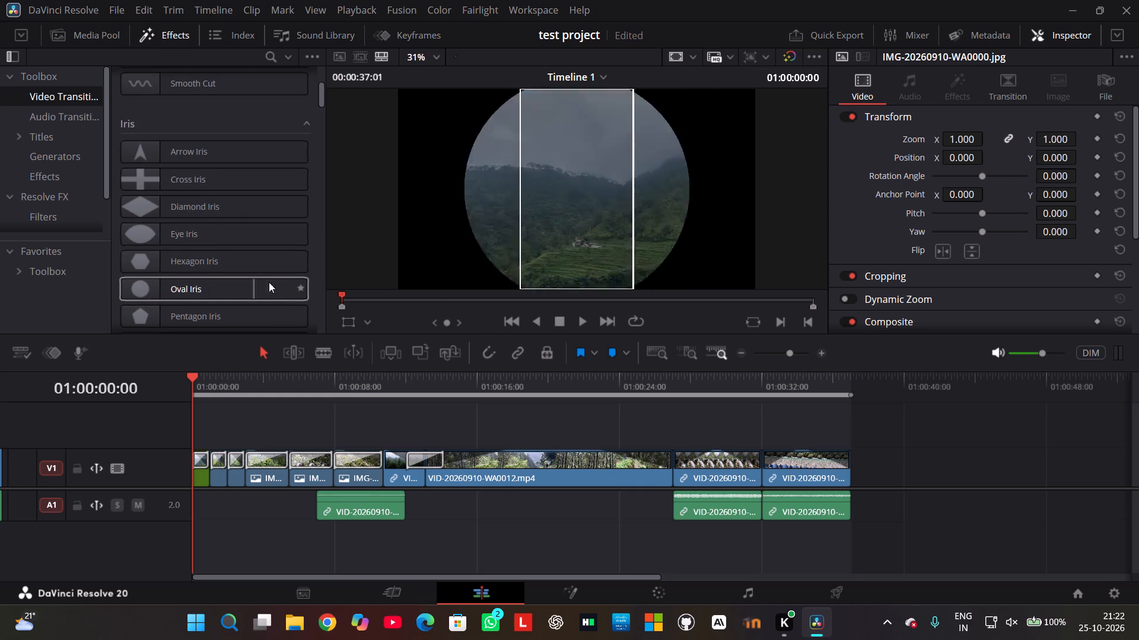
{"action": "scroll", "coordinate": [275, 280], "scroll_direction": "down", "scroll_amount": 1}
{"action": "scroll", "coordinate": [125, 297], "scroll_direction": "down", "scroll_amount": 1}
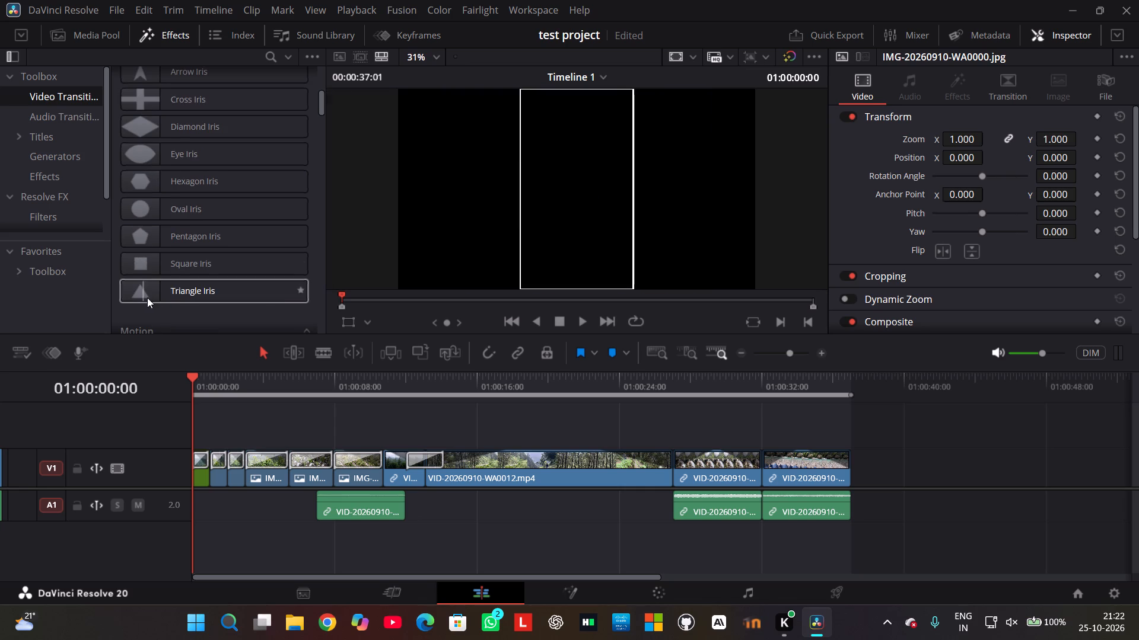
{"action": "scroll", "coordinate": [282, 293], "scroll_direction": "down", "scroll_amount": 2}
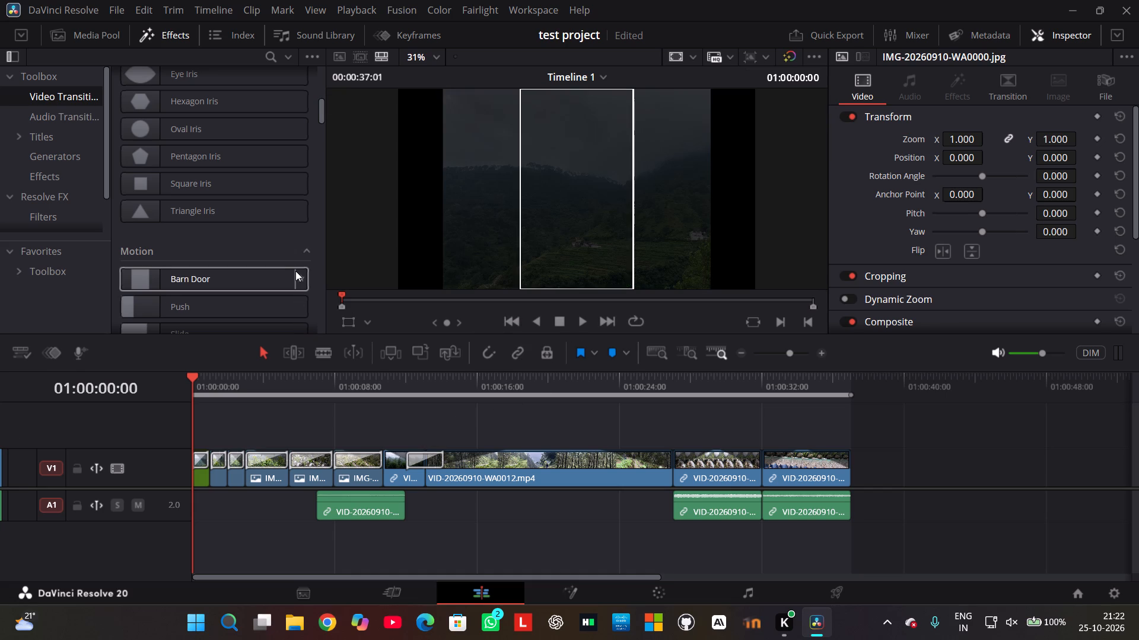
Switch to the Media page and create a new project named starting.1, keeping the default media location.
{"action": "left_click", "coordinate": [294, 588]}
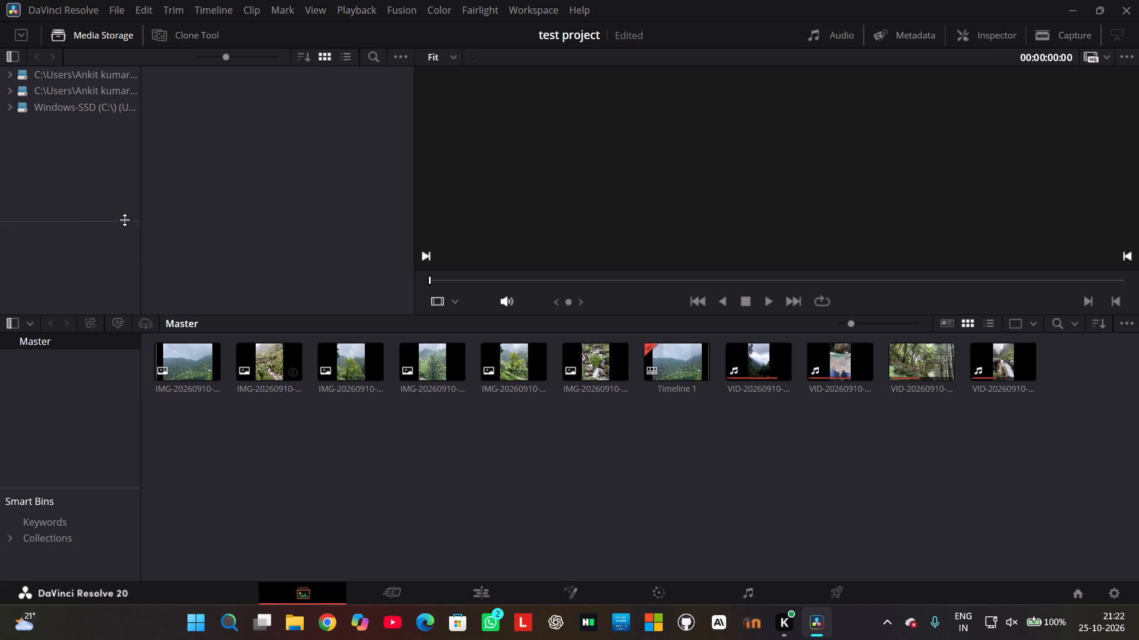
{"action": "left_click", "coordinate": [110, 37]}
{"action": "left_click", "coordinate": [105, 32]}
{"action": "left_click", "coordinate": [112, 12]}
{"action": "left_click", "coordinate": [142, 25]}
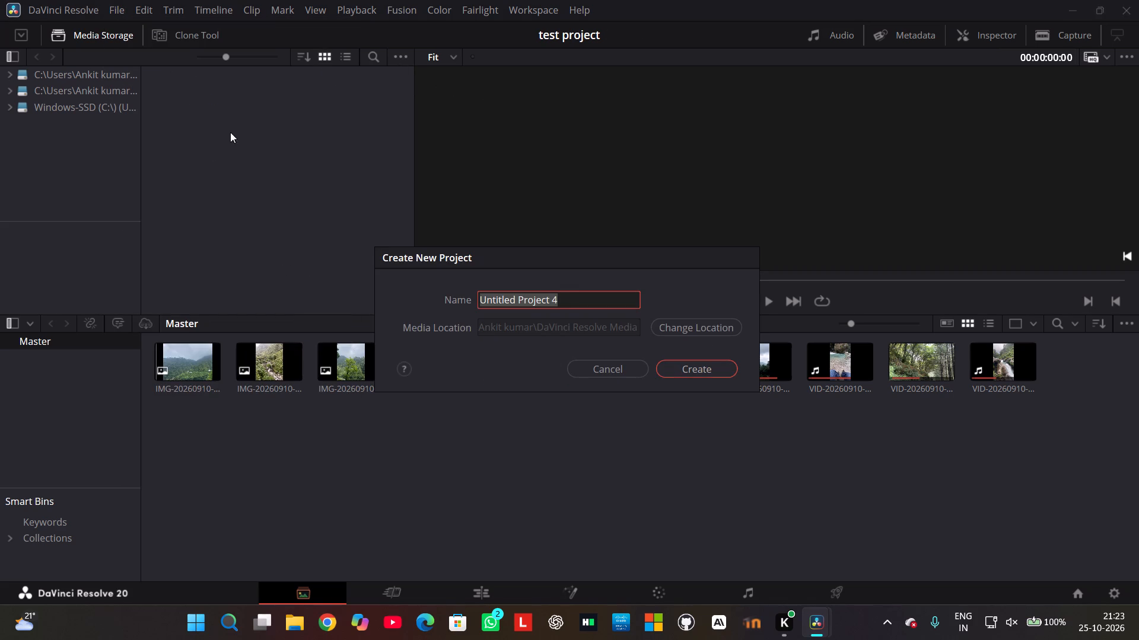
{"action": "left_click", "coordinate": [565, 300]}
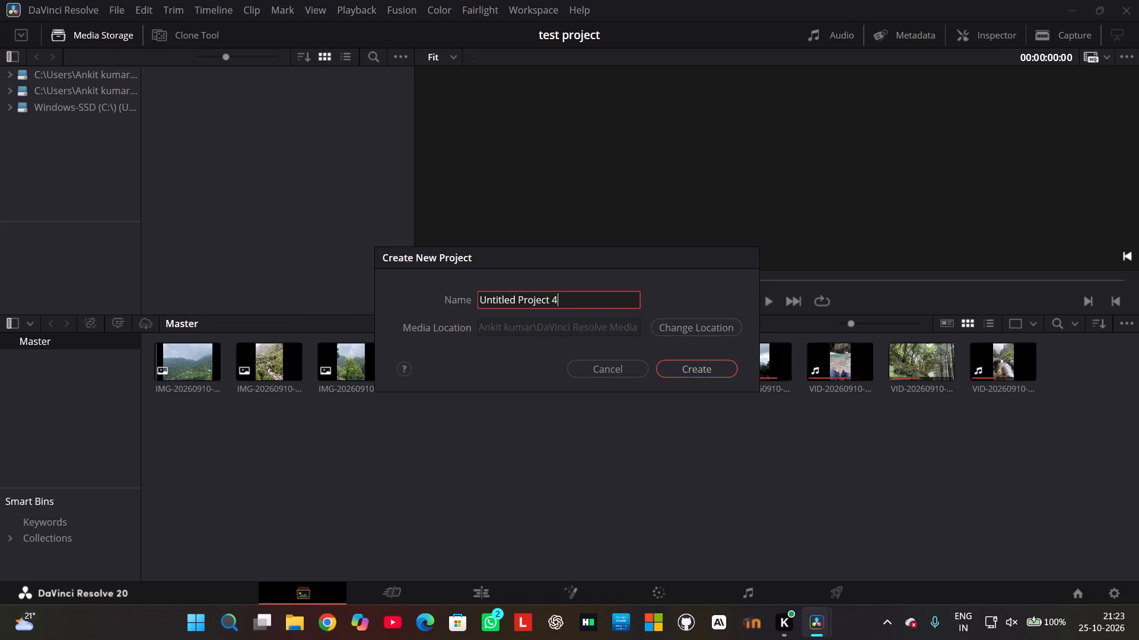
{"action": "key", "text": "BackSpace"}
{"action": "key", "text": "BackSpace"}
{"action": "key", "text": "BackSpace"}
{"action": "key", "text": "BackSpace"}
{"action": "key", "text": "BackSpace"}
{"action": "key", "text": "BackSpace"}
{"action": "key", "text": "BackSpace"}
{"action": "key", "text": "BackSpace"}
{"action": "key", "text": "BackSpace"}
{"action": "key", "text": "BackSpace"}
{"action": "key", "text": "BackSpace"}
{"action": "key", "text": "BackSpace"}
{"action": "key", "text": "BackSpace"}
{"action": "key", "text": "BackSpace"}
{"action": "key", "text": "BackSpace"}
{"action": "key", "text": "BackSpace"}
{"action": "key", "text": "BackSpace"}
{"action": "key", "text": "BackSpace"}
{"action": "key", "text": "BackSpace"}
{"action": "key", "text": "BackSpace"}
{"action": "type", "text": "starting"}
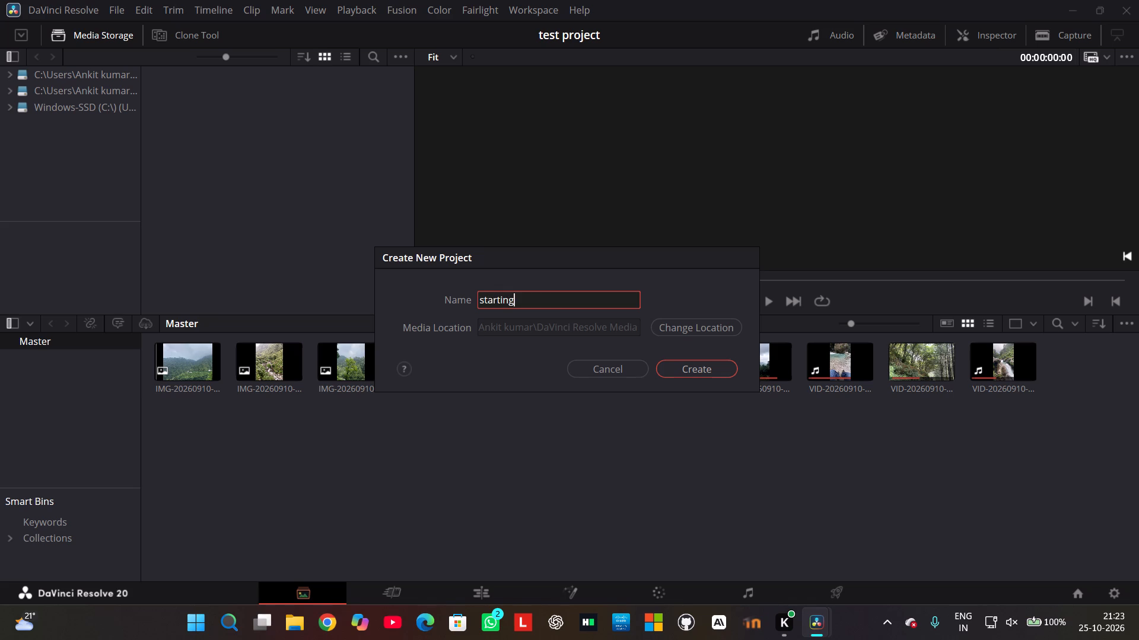
{"action": "type", "text": ".1"}
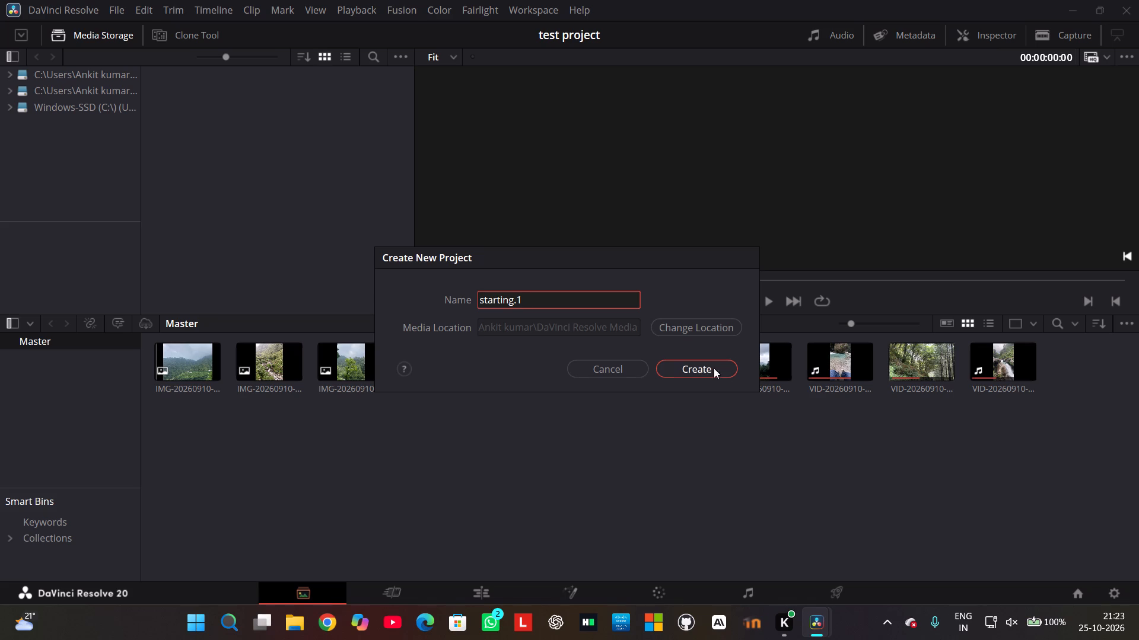
{"action": "left_click", "coordinate": [706, 369]}
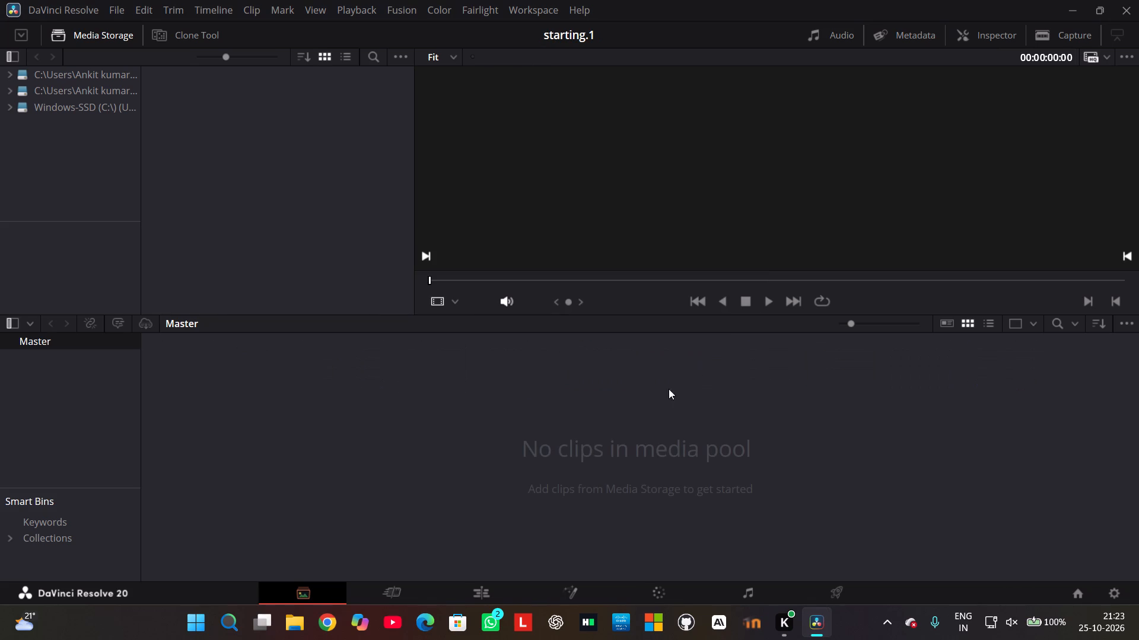